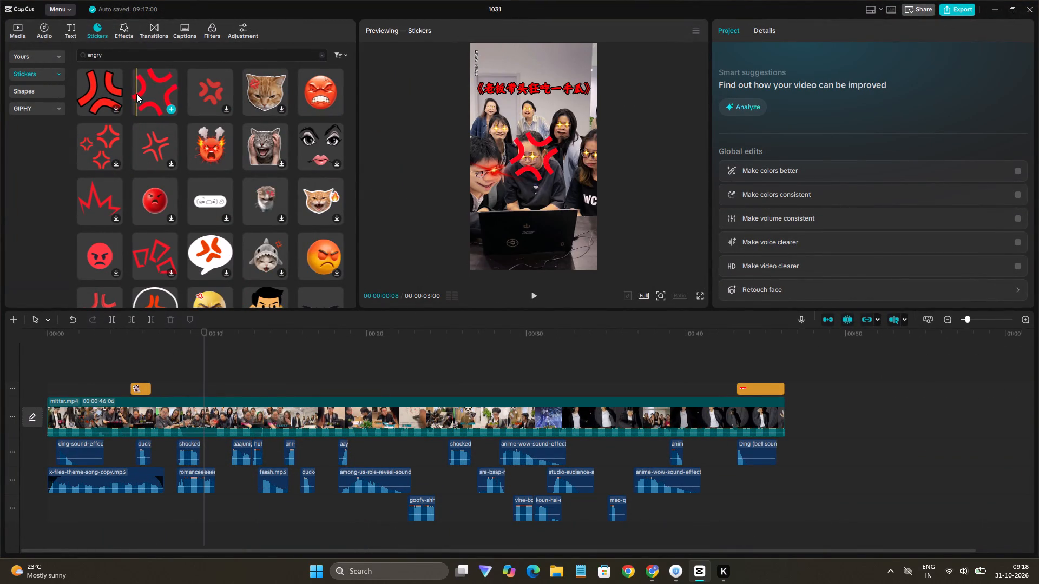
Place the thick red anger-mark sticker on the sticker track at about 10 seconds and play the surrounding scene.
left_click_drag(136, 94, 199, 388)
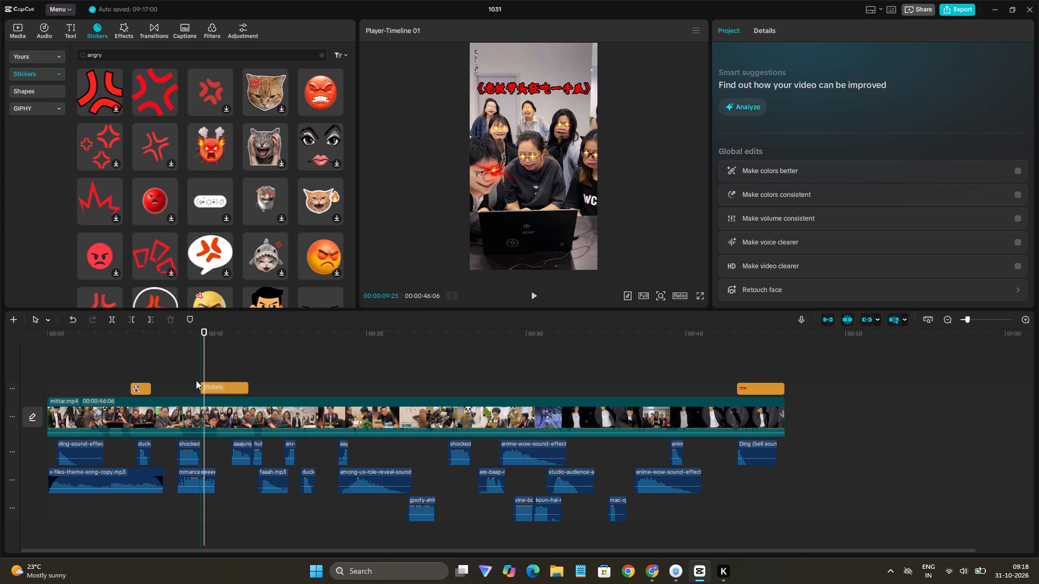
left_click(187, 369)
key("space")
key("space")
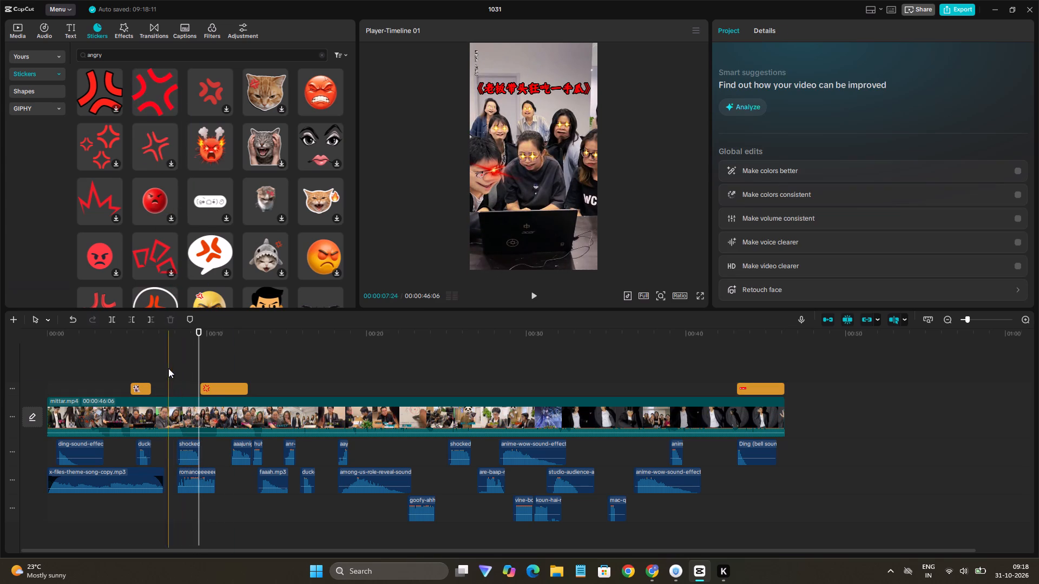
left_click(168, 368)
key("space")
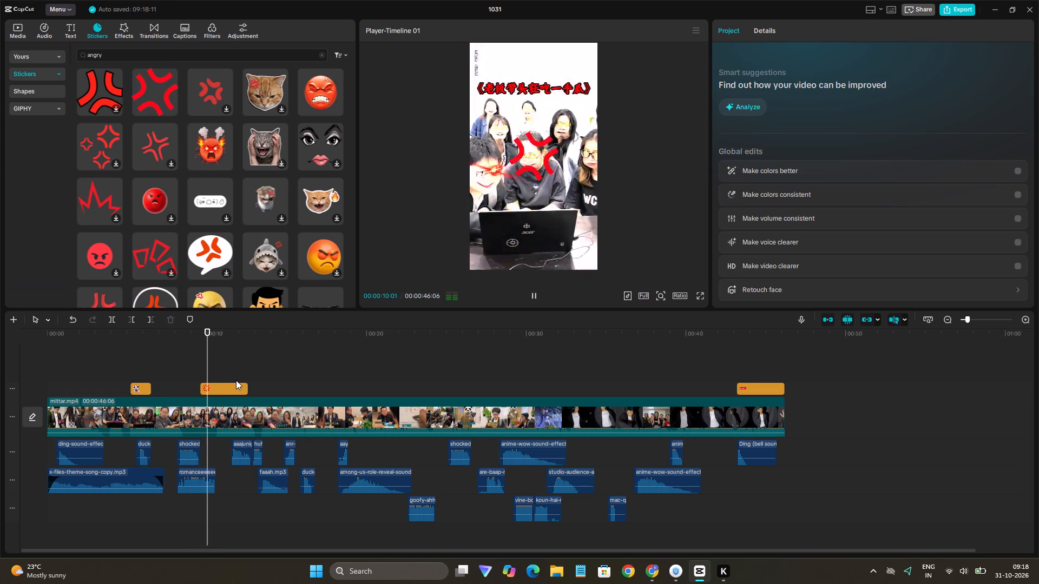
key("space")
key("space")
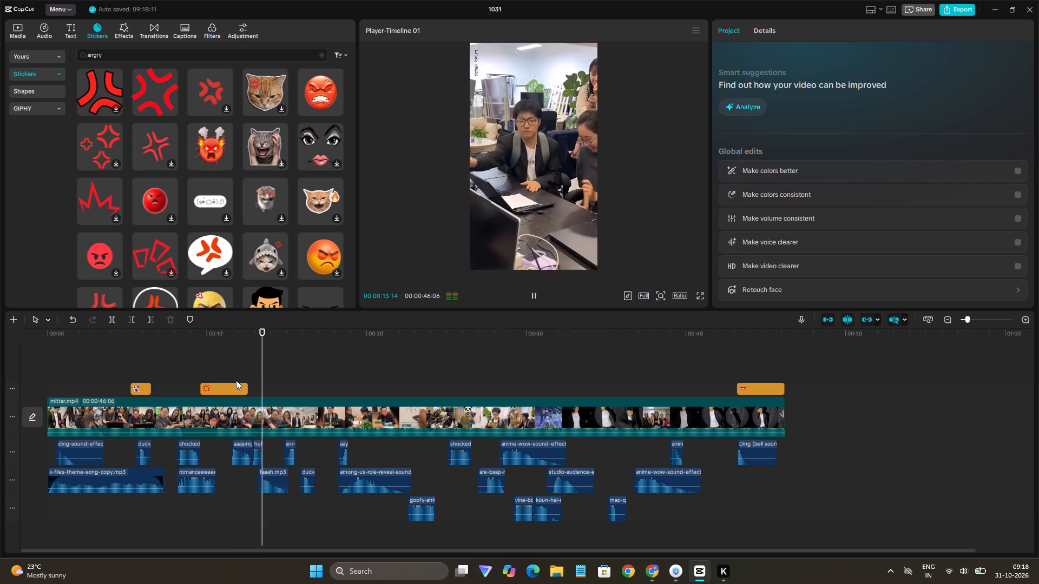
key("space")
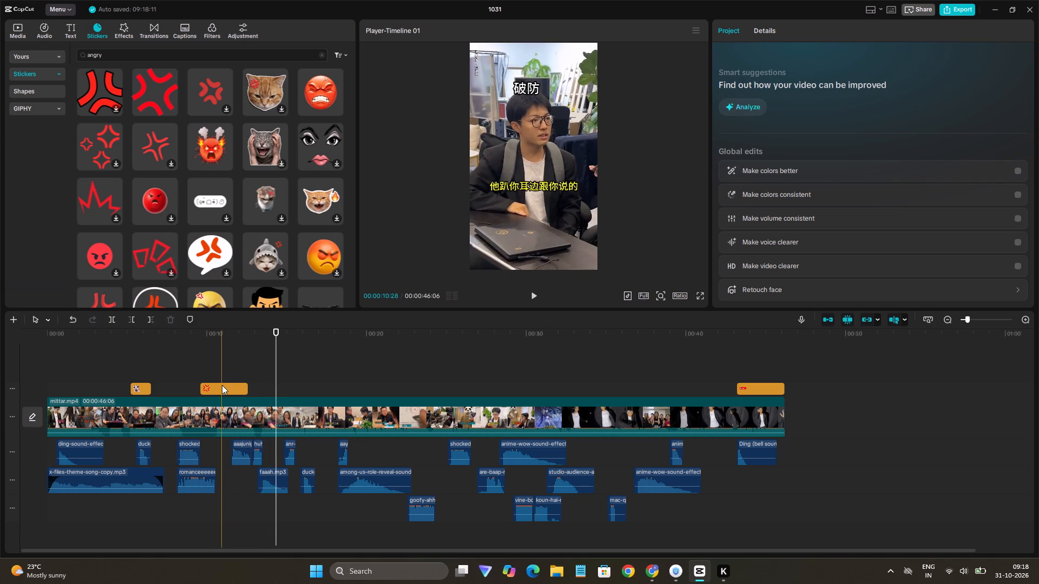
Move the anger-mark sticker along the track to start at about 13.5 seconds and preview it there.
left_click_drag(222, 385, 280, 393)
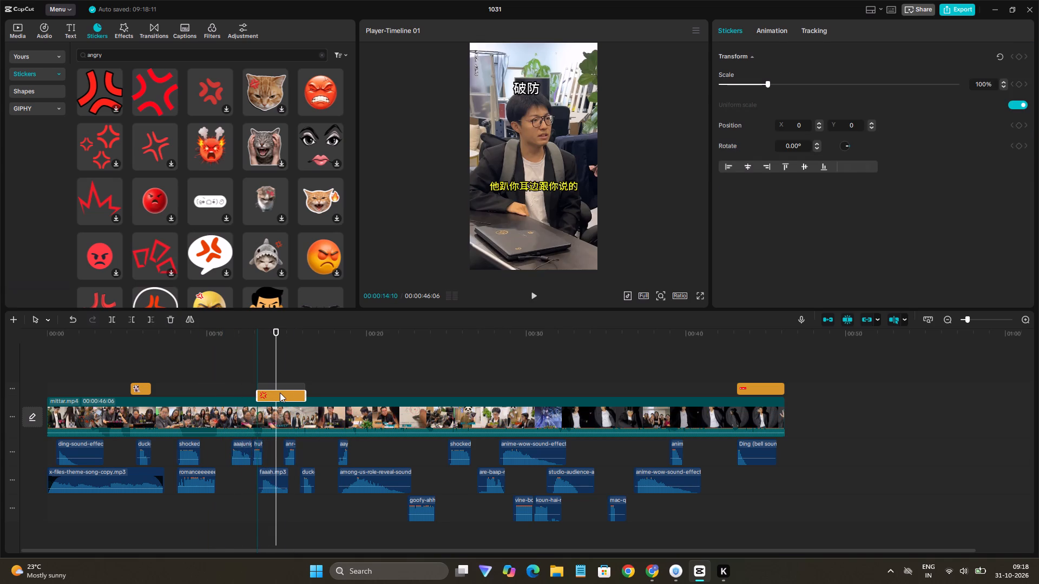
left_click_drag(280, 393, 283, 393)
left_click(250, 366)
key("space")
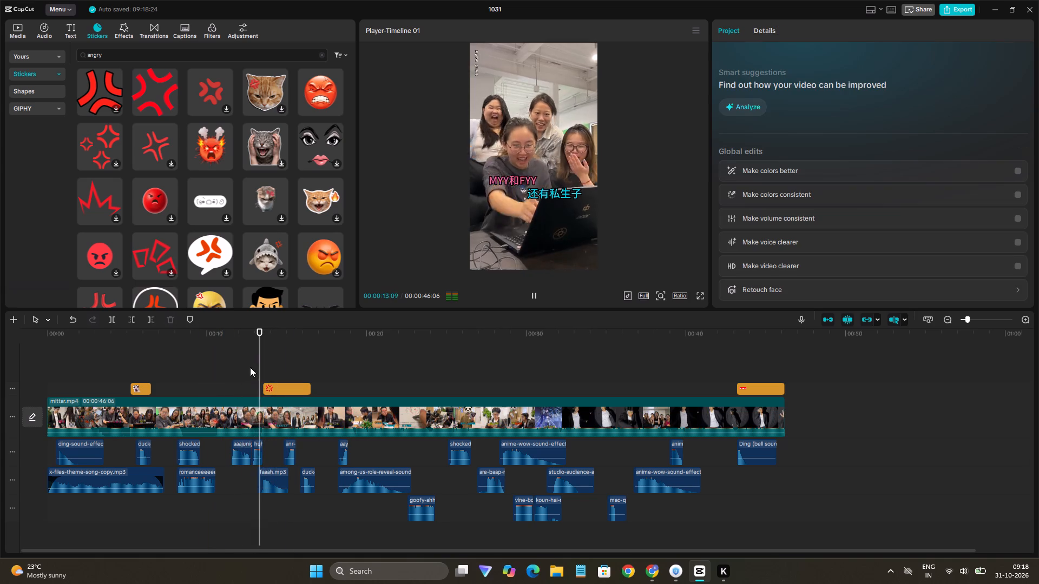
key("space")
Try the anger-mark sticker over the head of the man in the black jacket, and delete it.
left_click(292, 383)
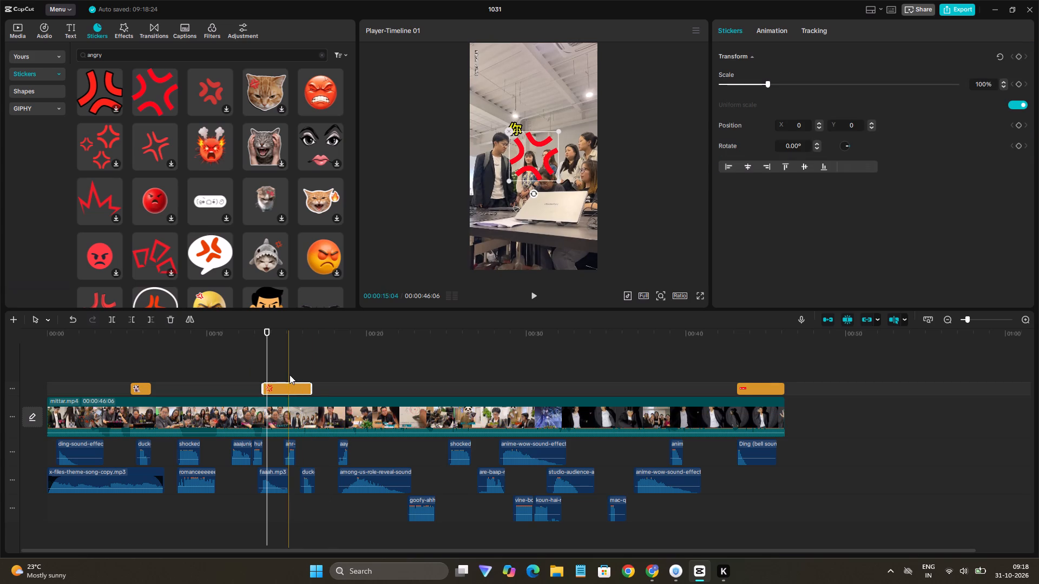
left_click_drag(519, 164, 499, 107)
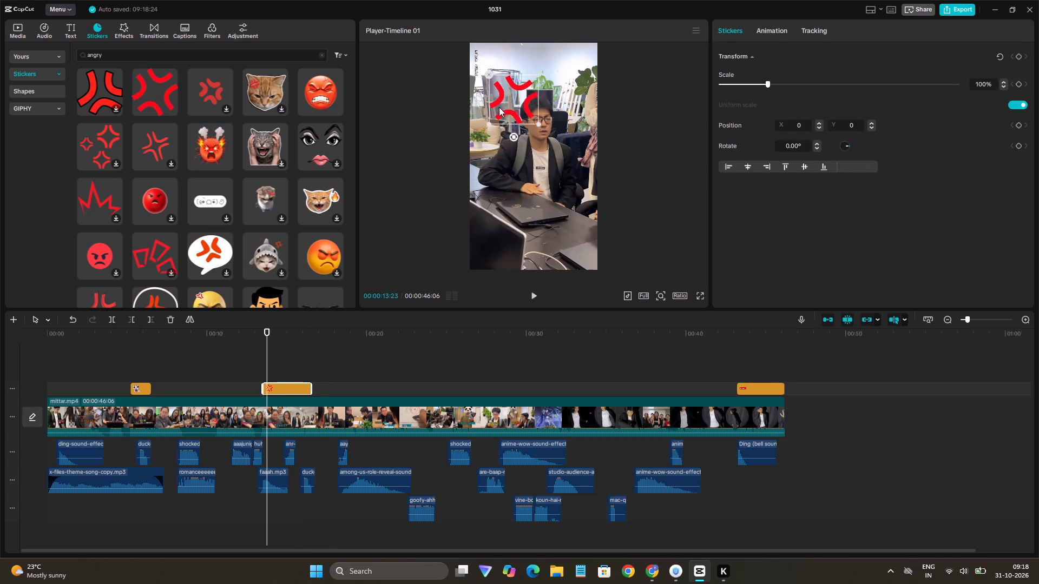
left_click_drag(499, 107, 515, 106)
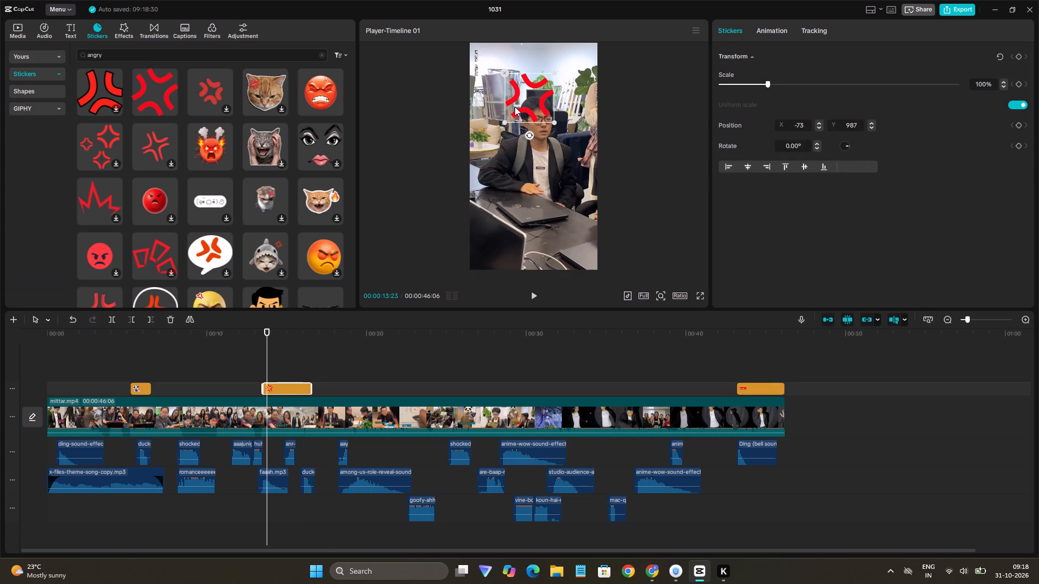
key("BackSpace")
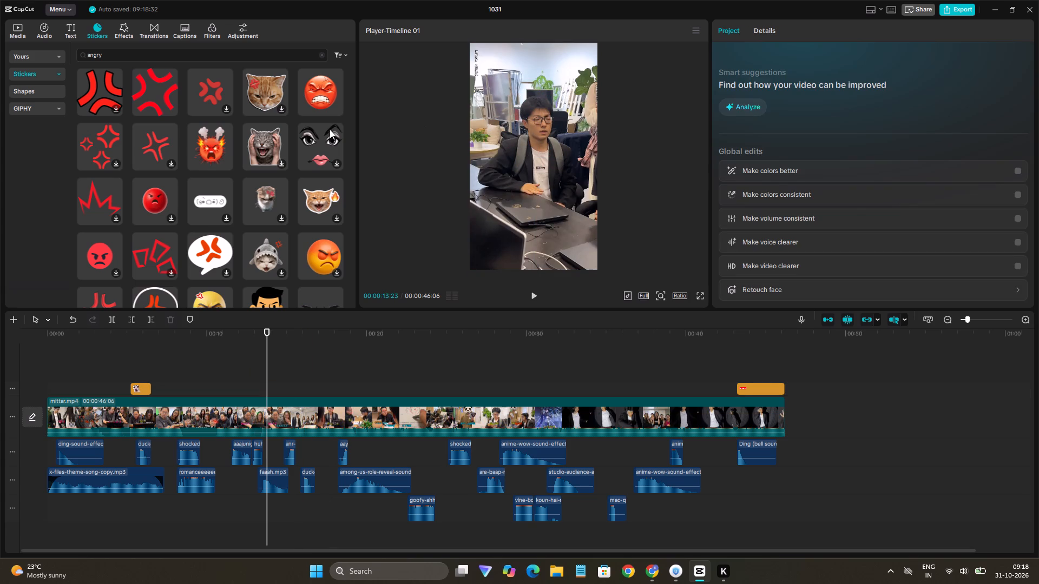
Add the red spiky burst sticker at about 13 seconds, shorten it to end at about 15 seconds, and preview it.
left_click(92, 197)
left_click_drag(92, 197, 222, 320)
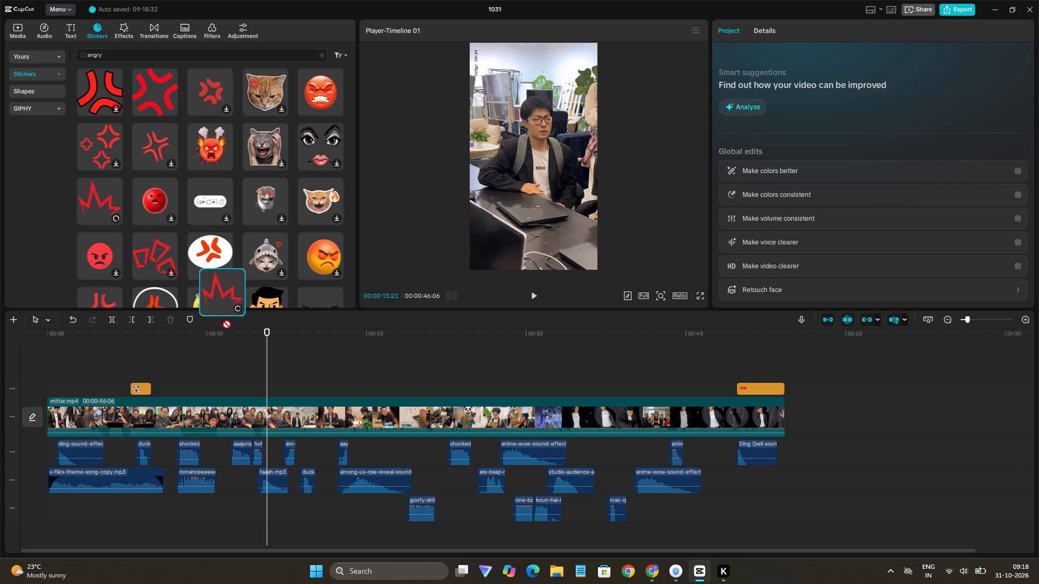
left_click_drag(222, 320, 259, 393)
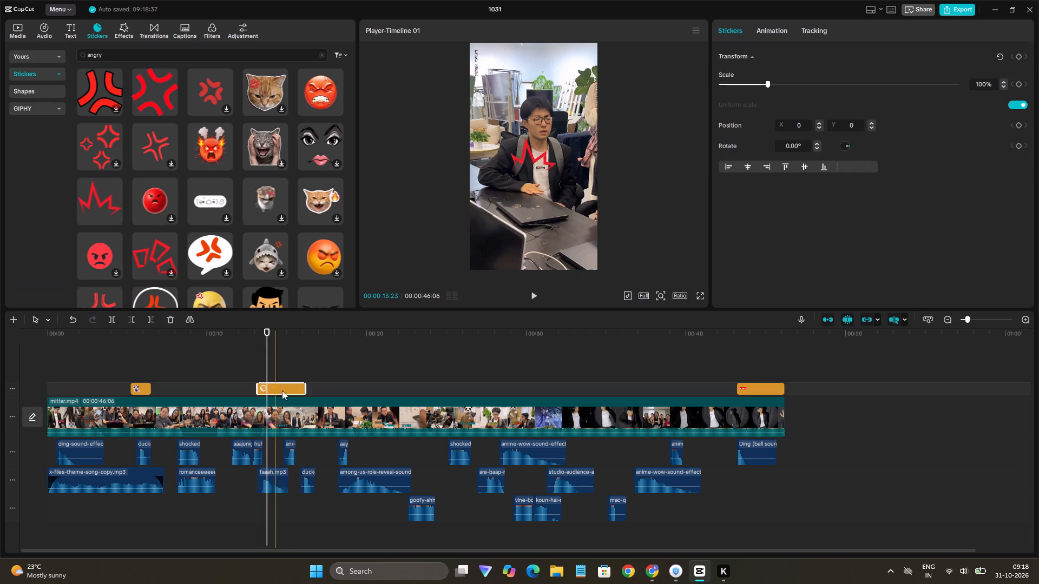
left_click_drag(304, 388, 289, 396)
left_click(253, 368)
key("space")
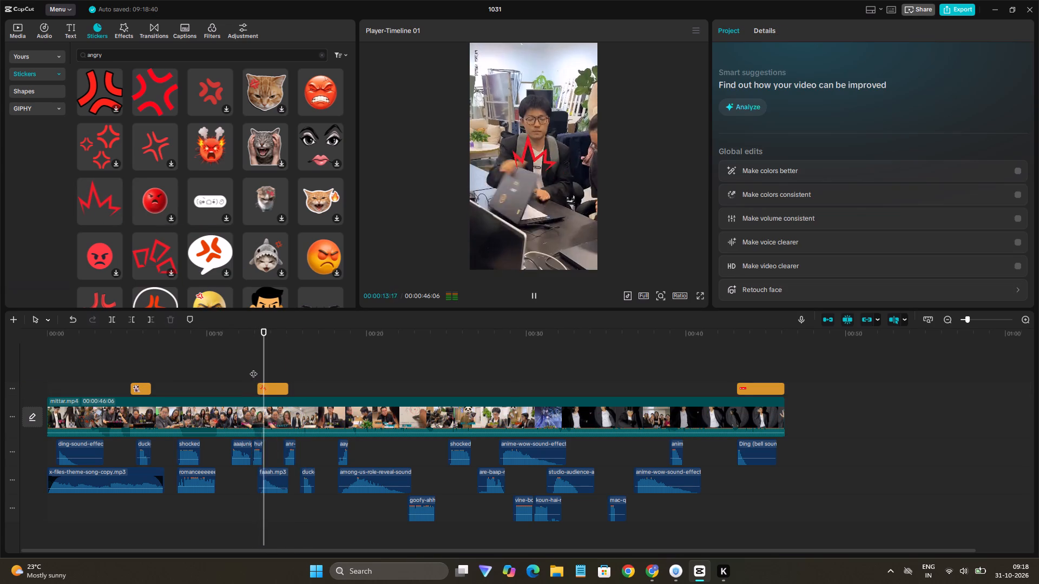
key("space")
Position the burst sticker beside the man's head at about X -412, Y 1152, and rotate it to about -36.5°.
left_click(268, 391)
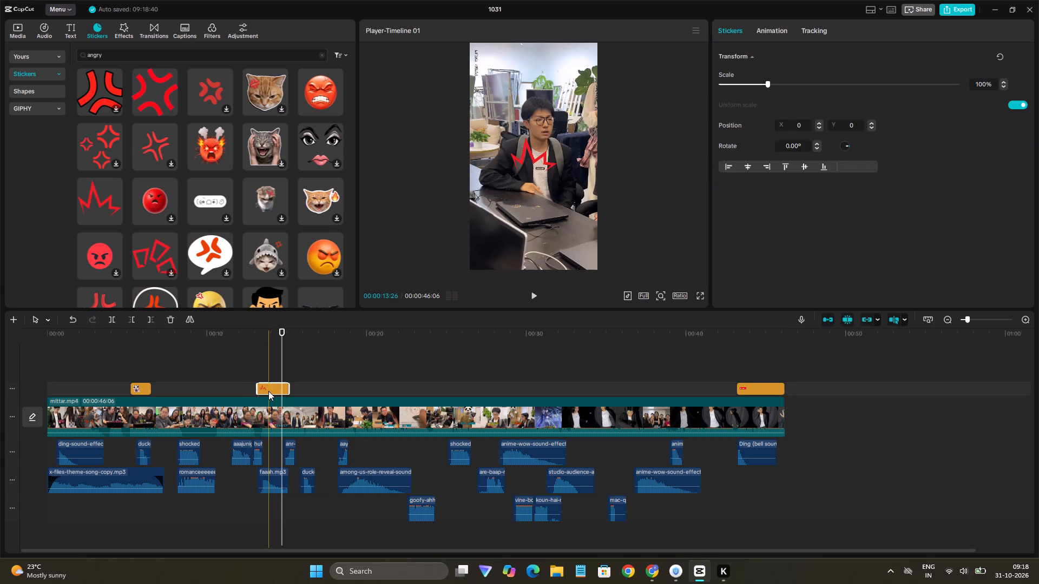
left_click_drag(523, 162, 496, 102)
left_click_drag(503, 132, 521, 141)
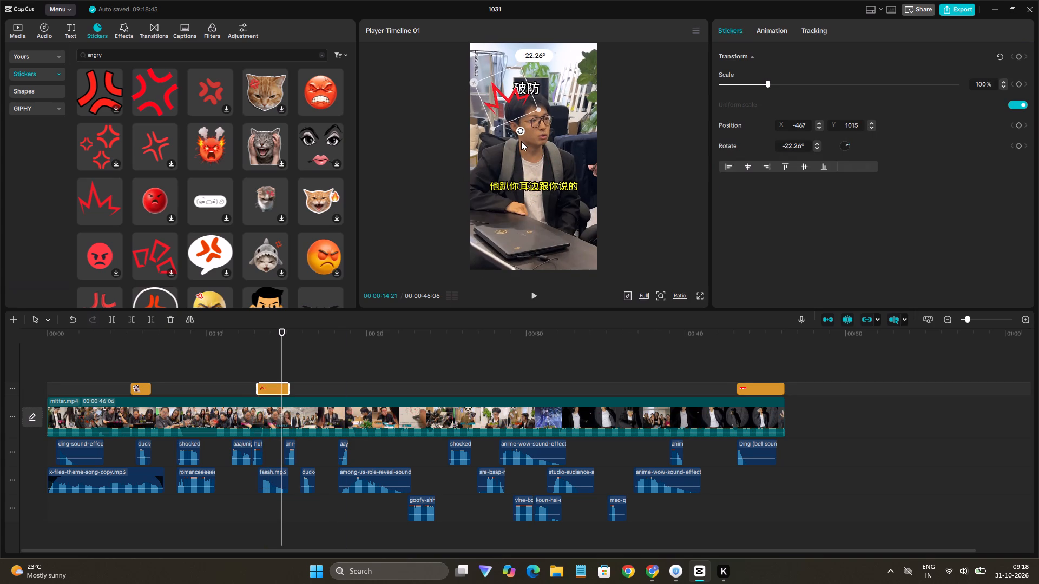
left_click_drag(521, 141, 521, 142)
left_click_drag(518, 121, 517, 108)
key("ctrl+z")
left_click(510, 101)
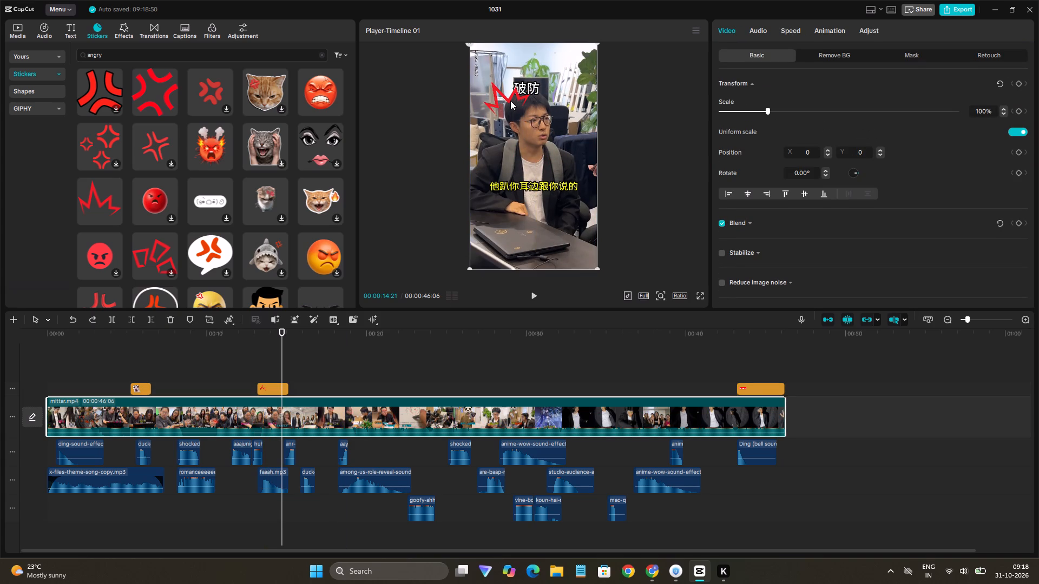
left_click_drag(508, 112, 511, 104)
left_click_drag(522, 124, 534, 124)
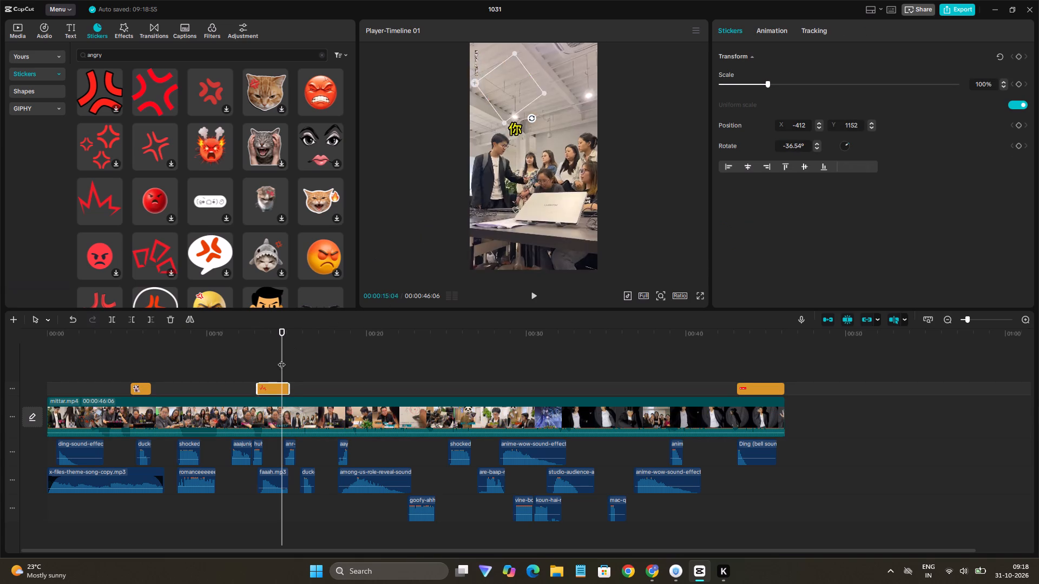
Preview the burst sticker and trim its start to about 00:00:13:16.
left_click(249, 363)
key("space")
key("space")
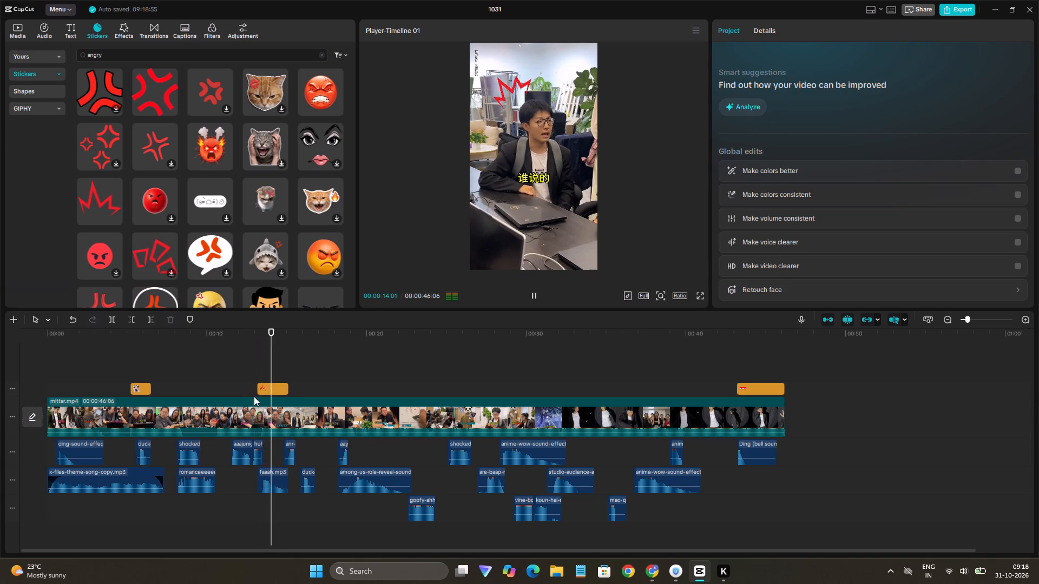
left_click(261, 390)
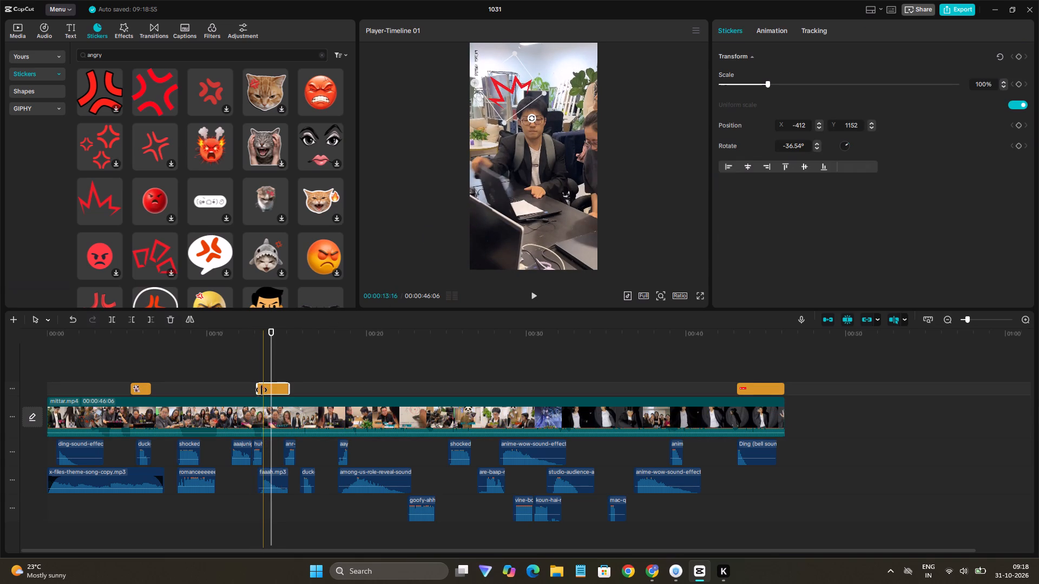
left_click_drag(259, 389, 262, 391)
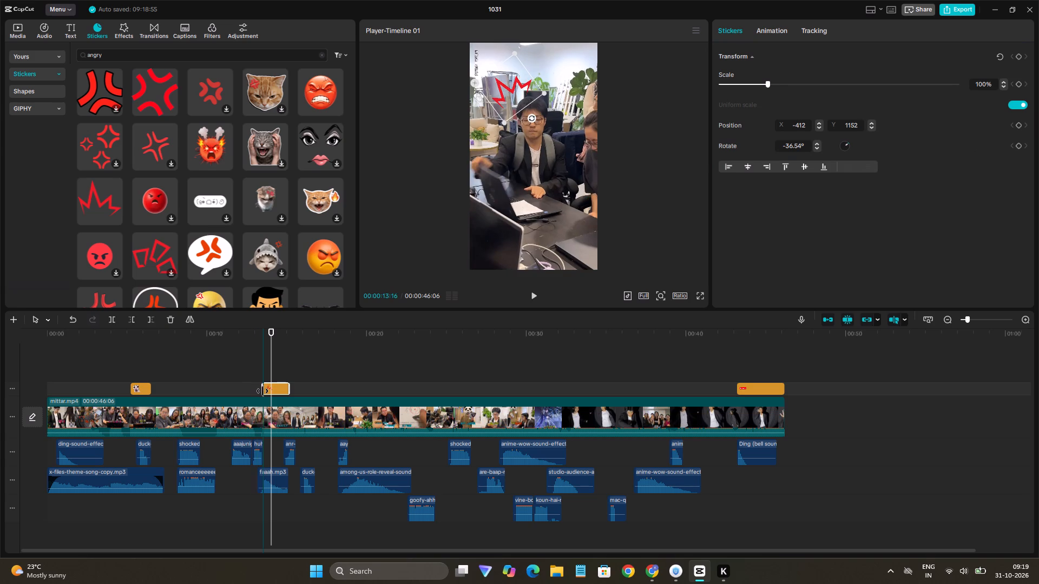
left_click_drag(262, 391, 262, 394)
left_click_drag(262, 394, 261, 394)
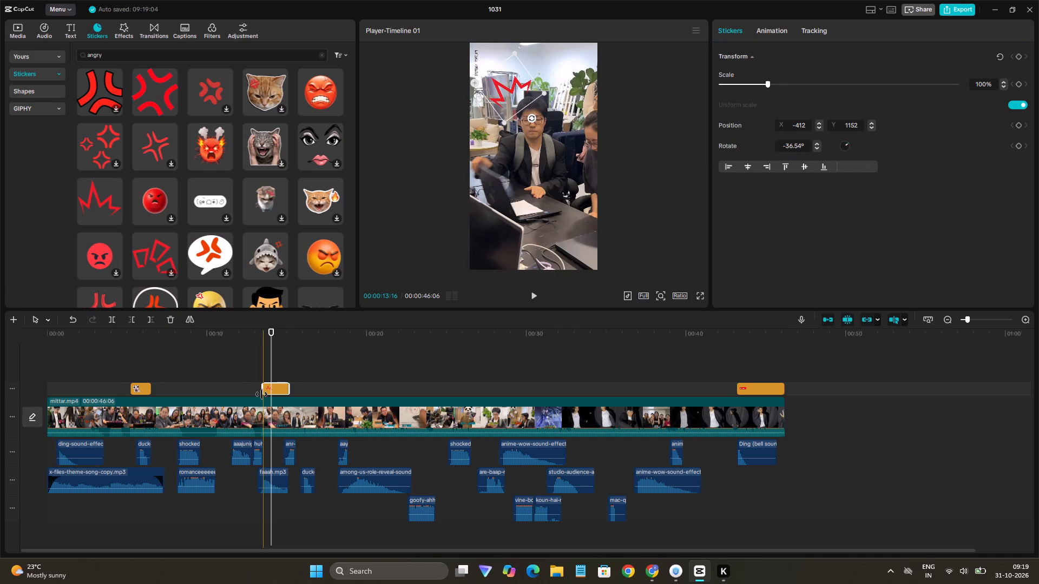
Extend the burst sticker's start to the scene cut at about 00:00:13:11 and play back the result.
scroll(261, 394, "up", 10, "ctrl")
key("Left")
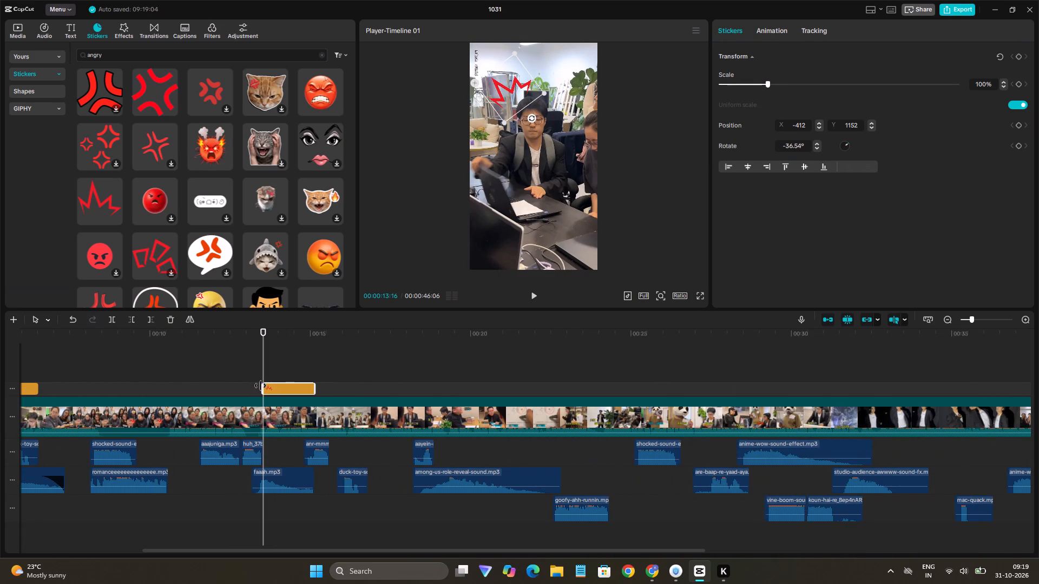
key("Left")
key("Left")
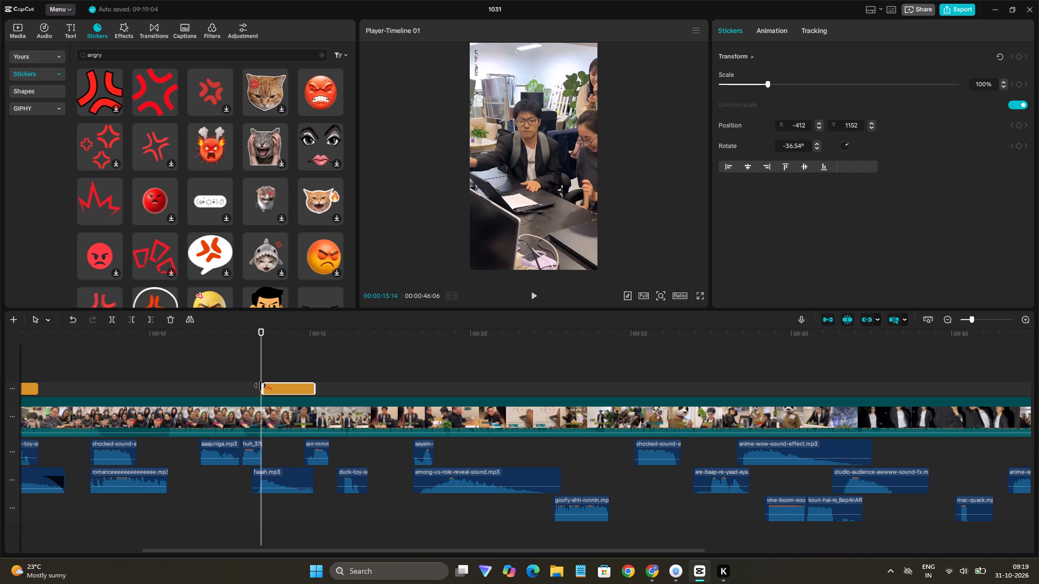
key("Left")
key("Left")
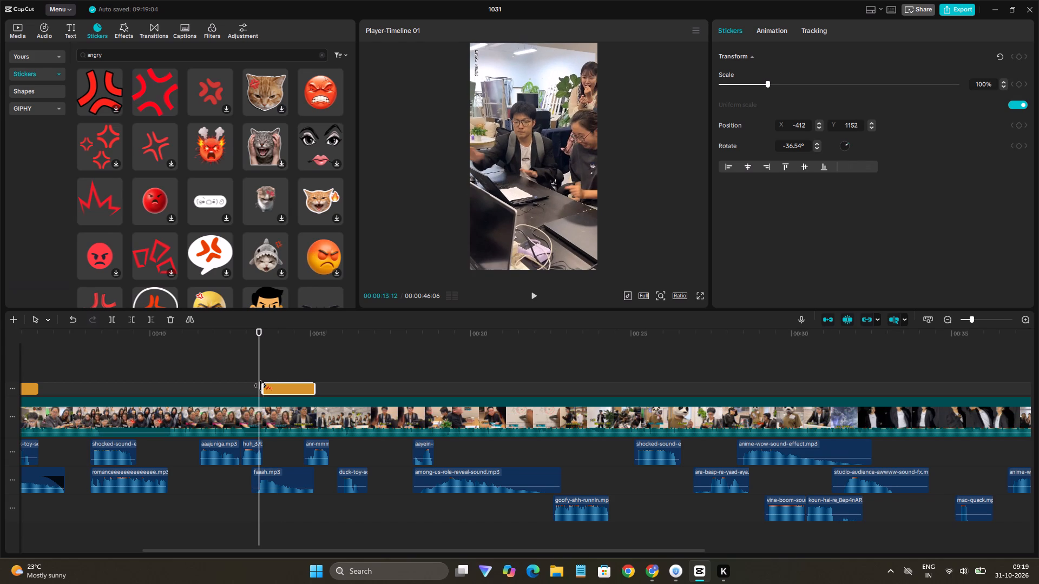
key("Left")
key("Left")
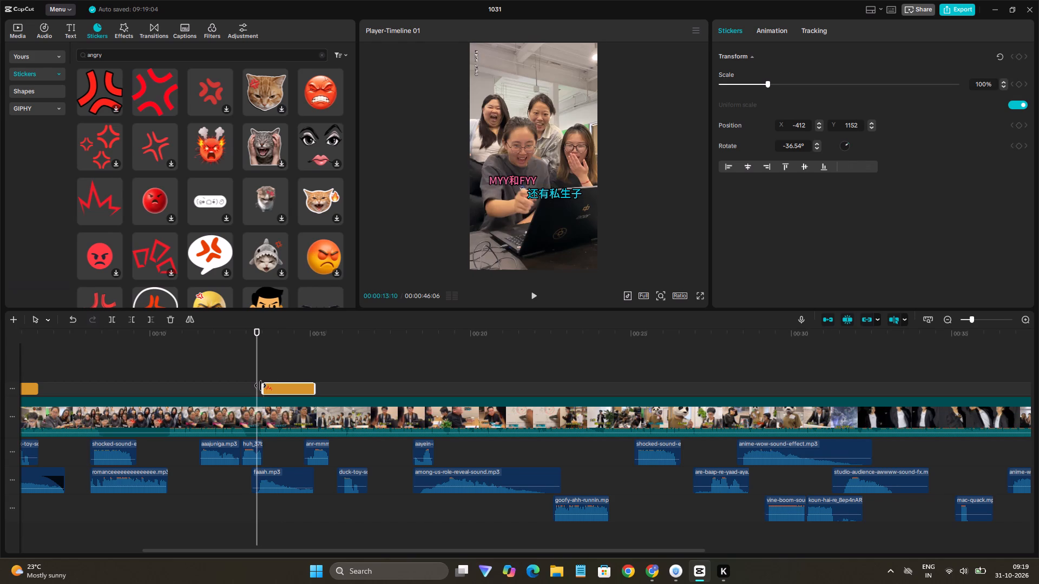
key("Right")
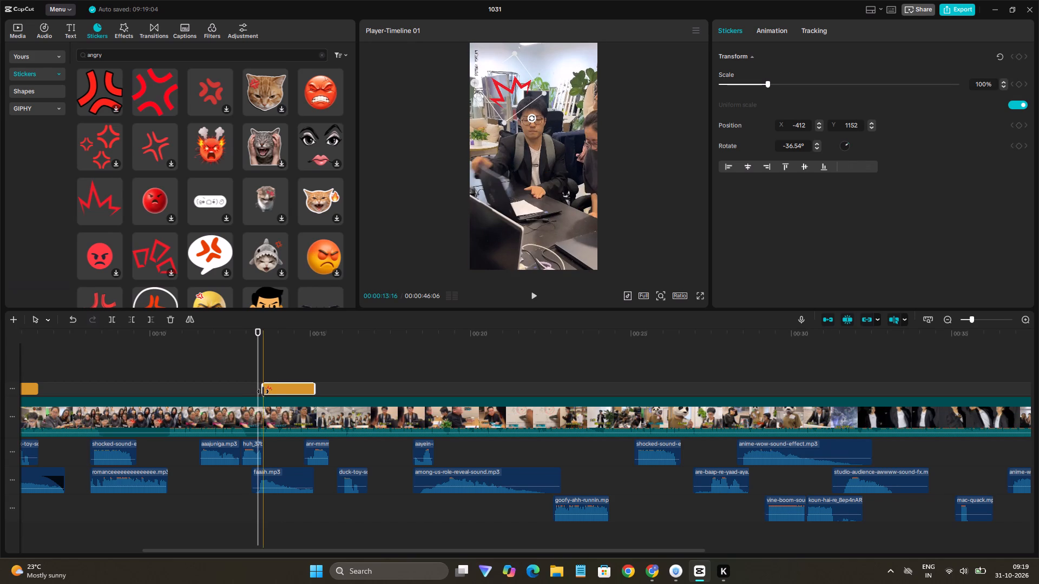
left_click_drag(263, 391, 258, 394)
left_click(242, 377)
key("space")
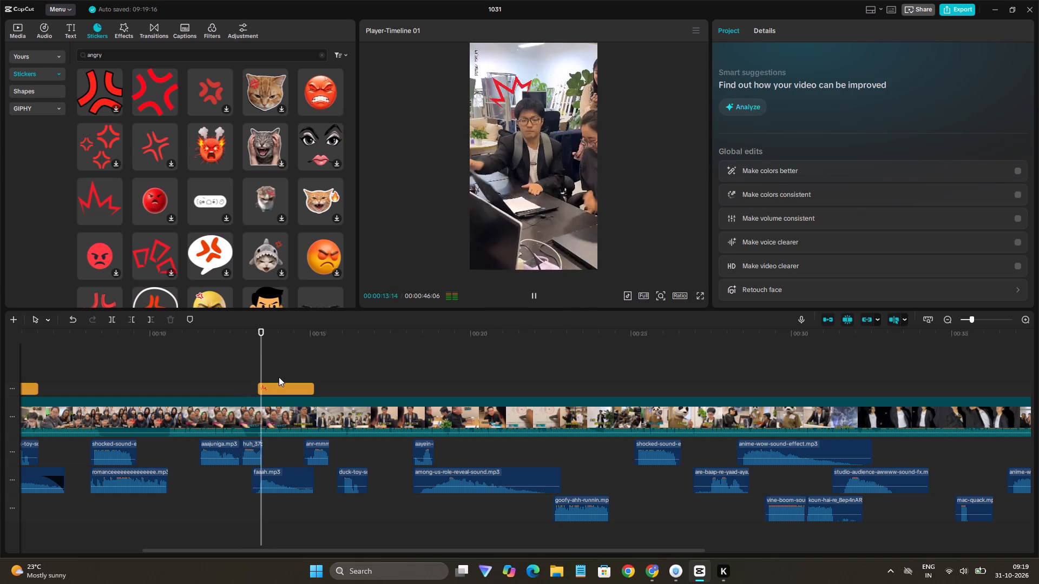
key("space")
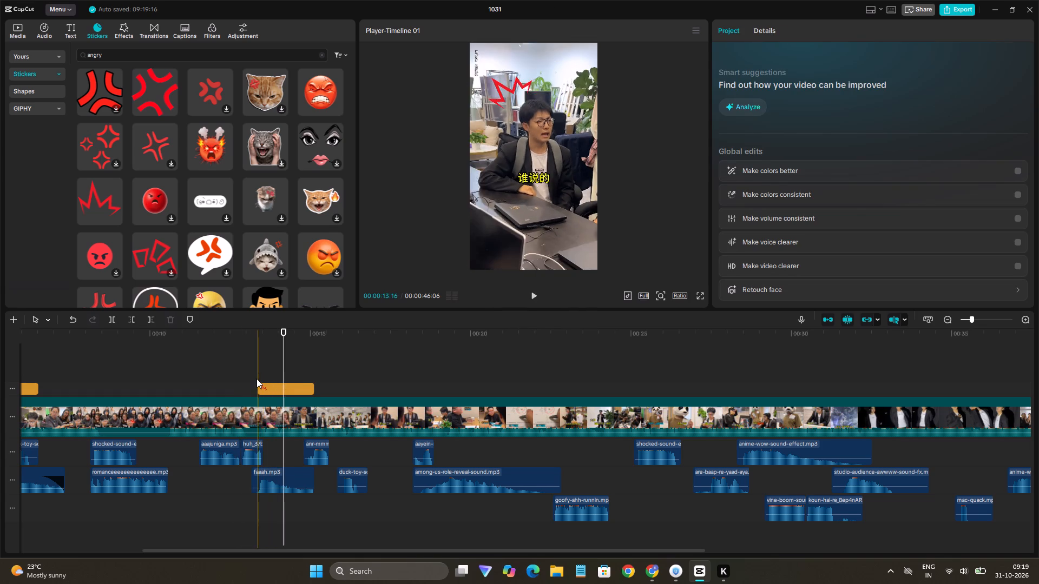
left_click(256, 378)
key("space")
key("space")
Add a transform keyframe to the burst sticker at 00:00:13:16.
left_click(267, 385)
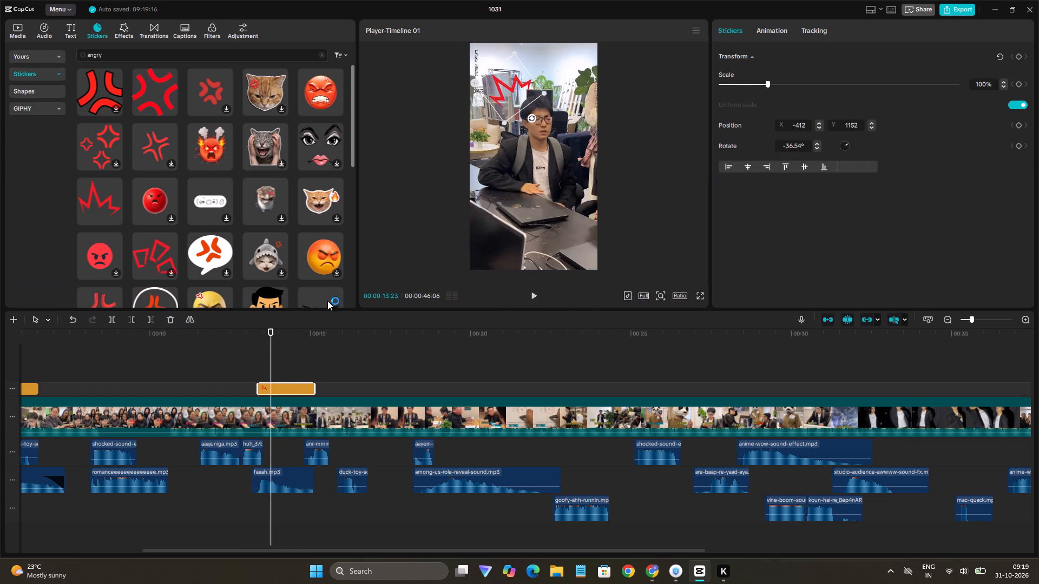
left_click_drag(269, 374, 264, 378)
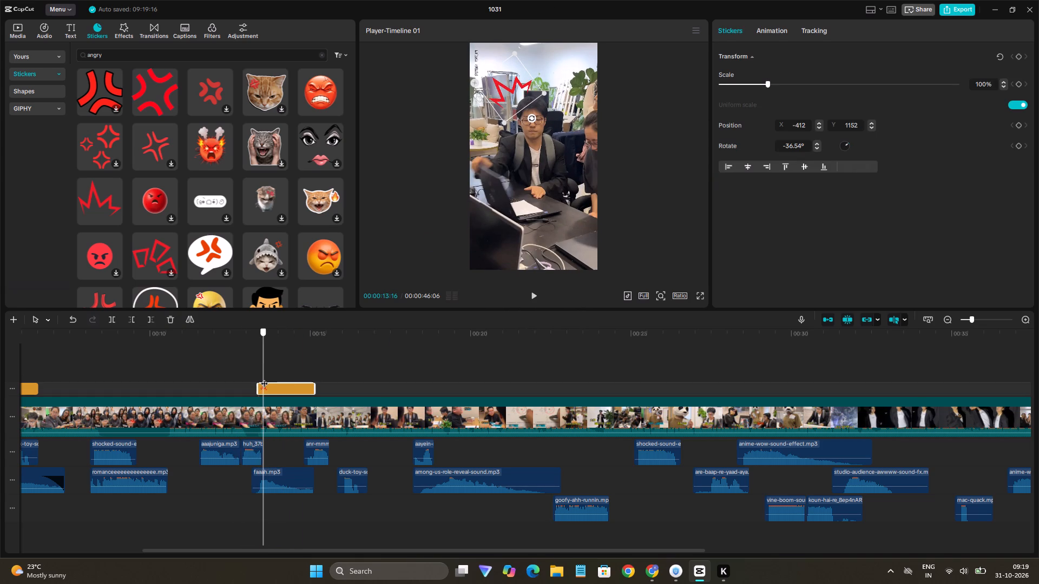
left_click_drag(264, 378, 260, 384)
left_click(1016, 57)
At 00:00:13:11, keyframe the burst sticker's transform, scaled down to about 69% at about X -366, Y 969.
left_click_drag(264, 349, 259, 352)
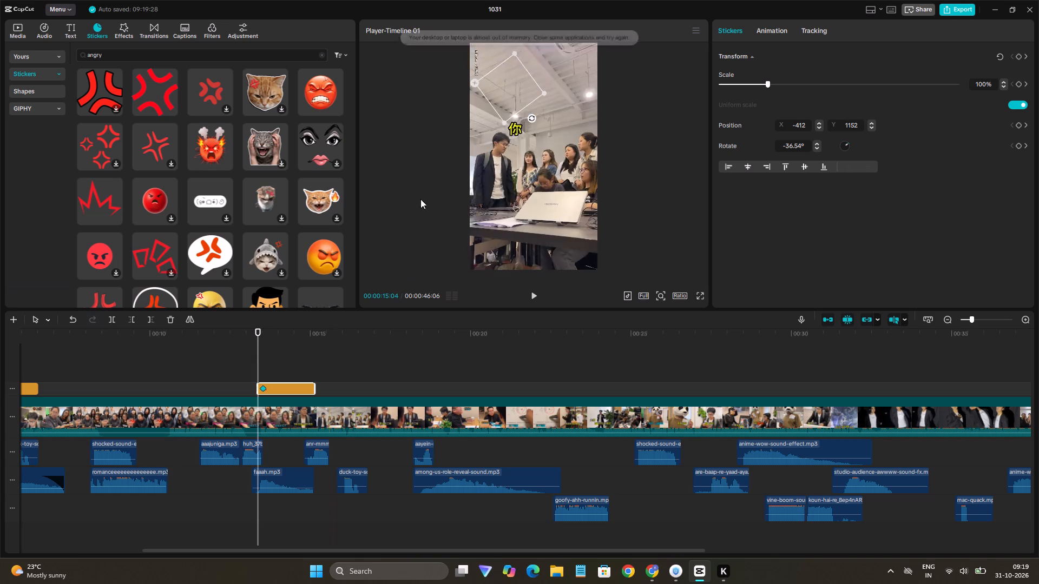
left_click(1018, 58)
left_click(516, 97)
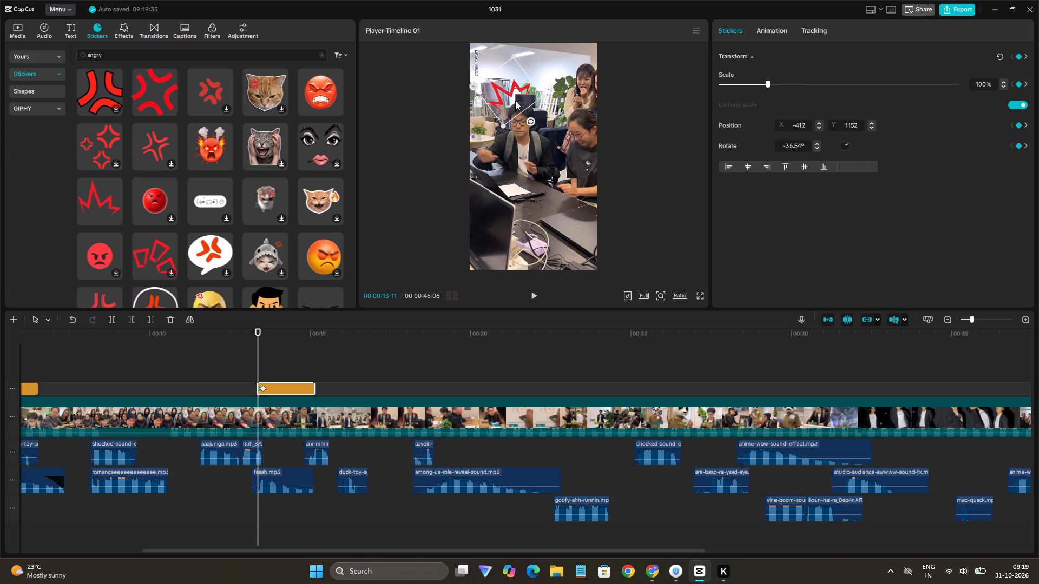
left_click_drag(502, 124, 505, 114)
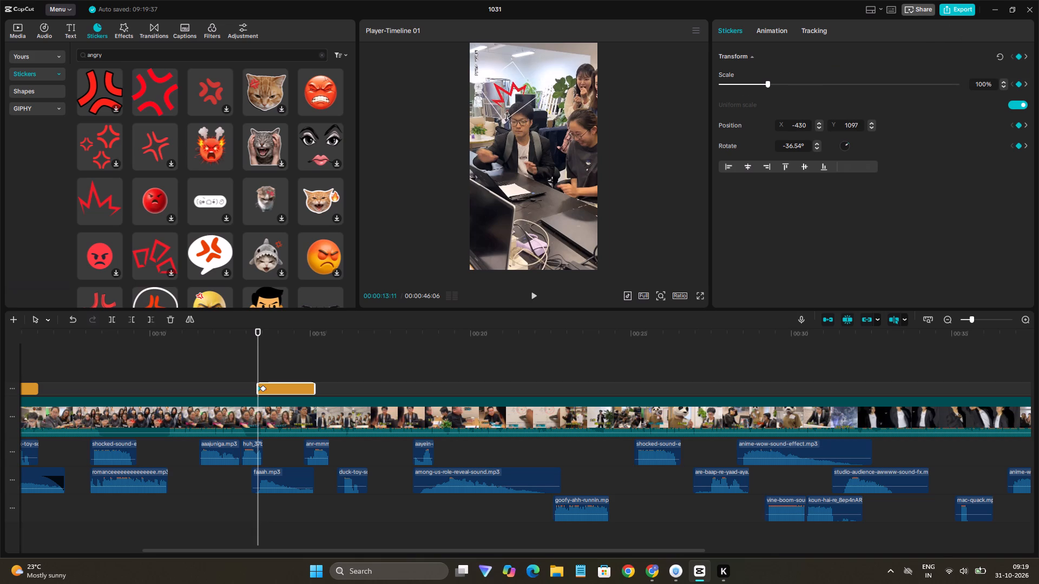
left_click_drag(505, 114, 506, 114)
left_click_drag(512, 96, 516, 102)
left_click_drag(508, 123, 509, 117)
left_click(511, 102)
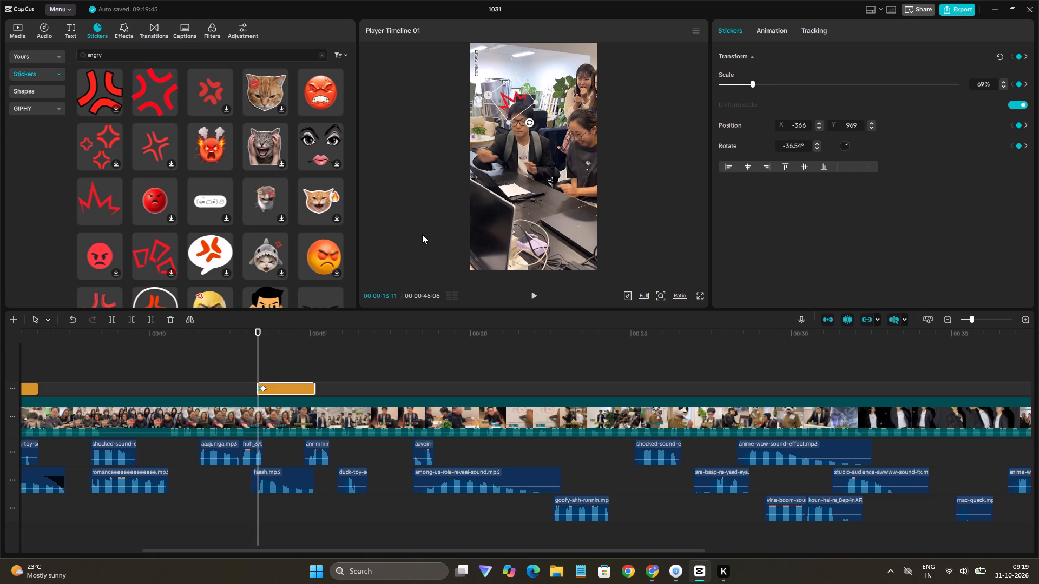
At 00:00:13:14, move the burst sticker to about X -270, Y 1056 to follow the man's head.
key("Right")
key("Right")
key("Right")
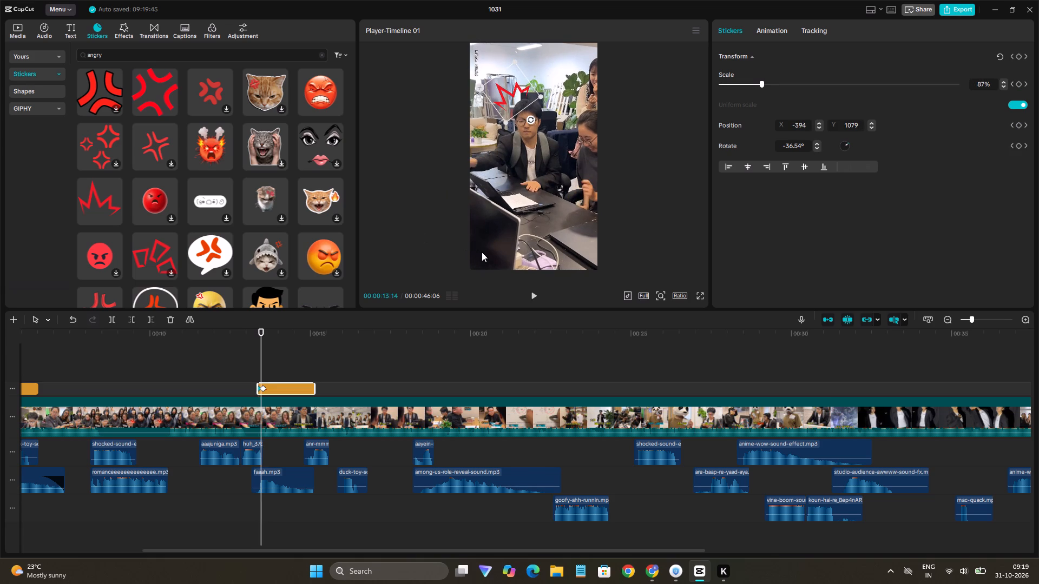
left_click_drag(509, 109, 516, 110)
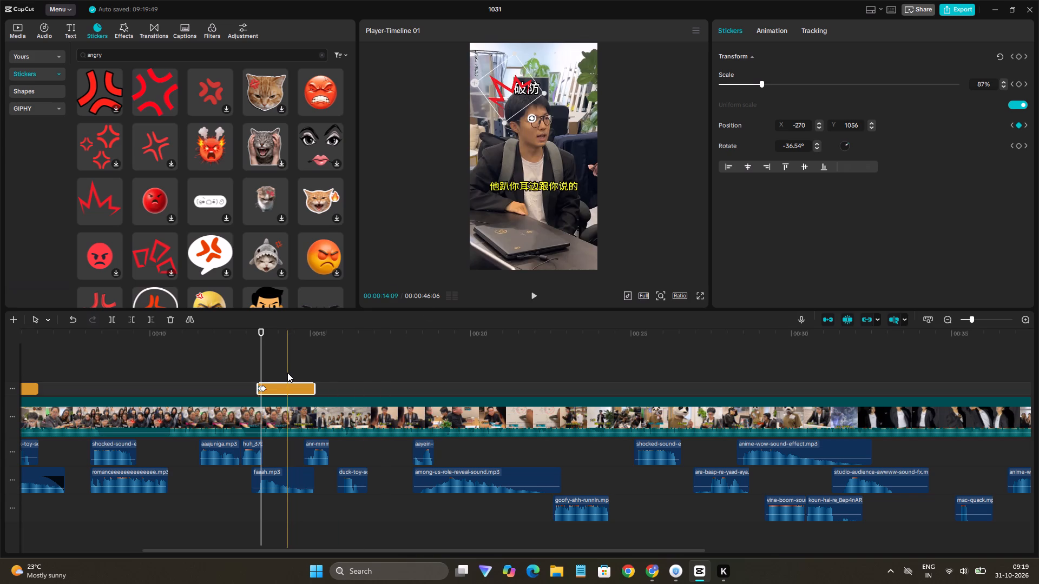
At 00:00:13:19, move the burst sticker to about X -220, Y 1170 above the man's head.
key("Right")
key("Right")
key("Right")
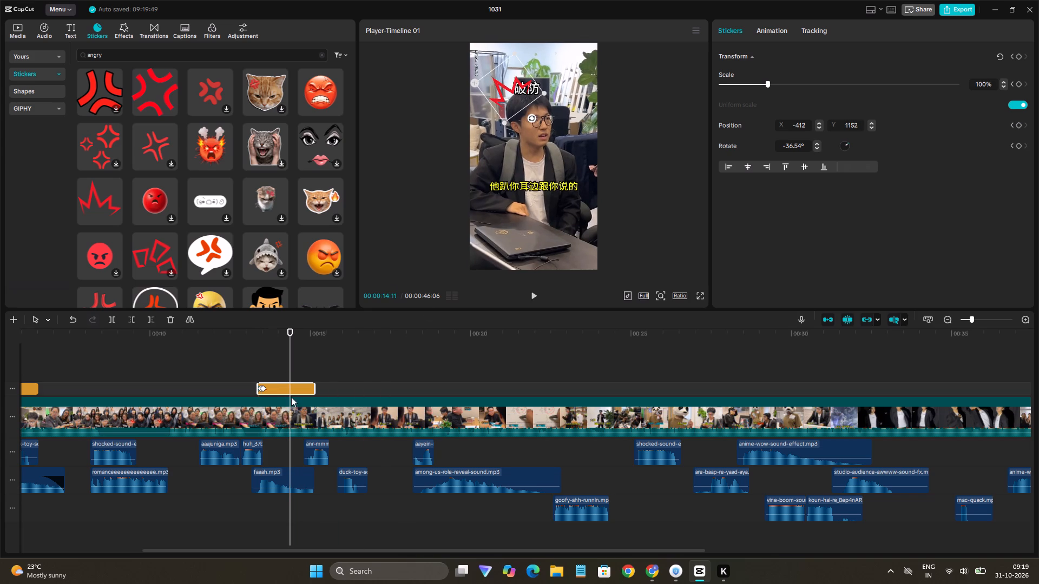
left_click(263, 369)
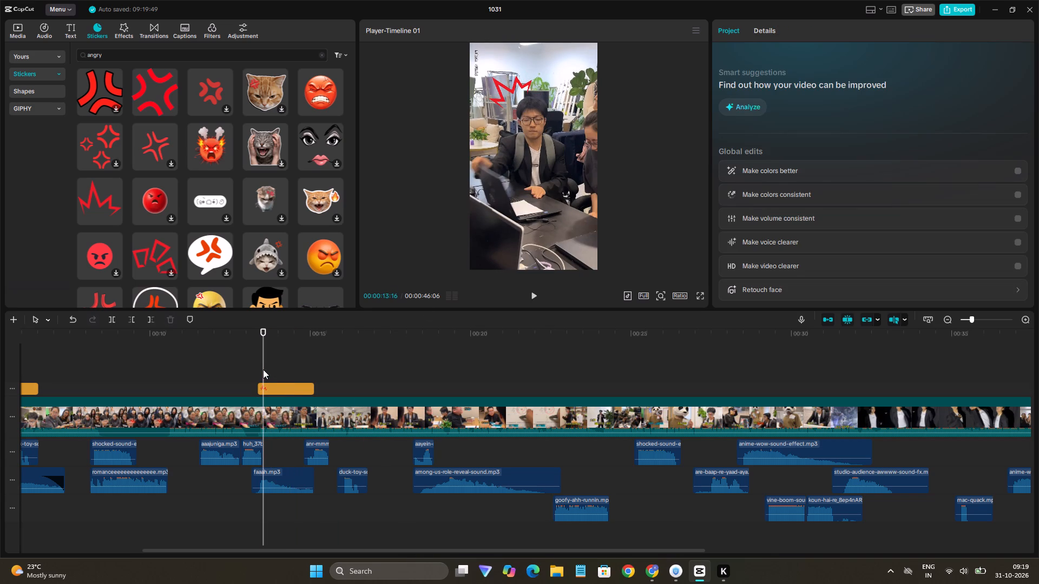
left_click(266, 386)
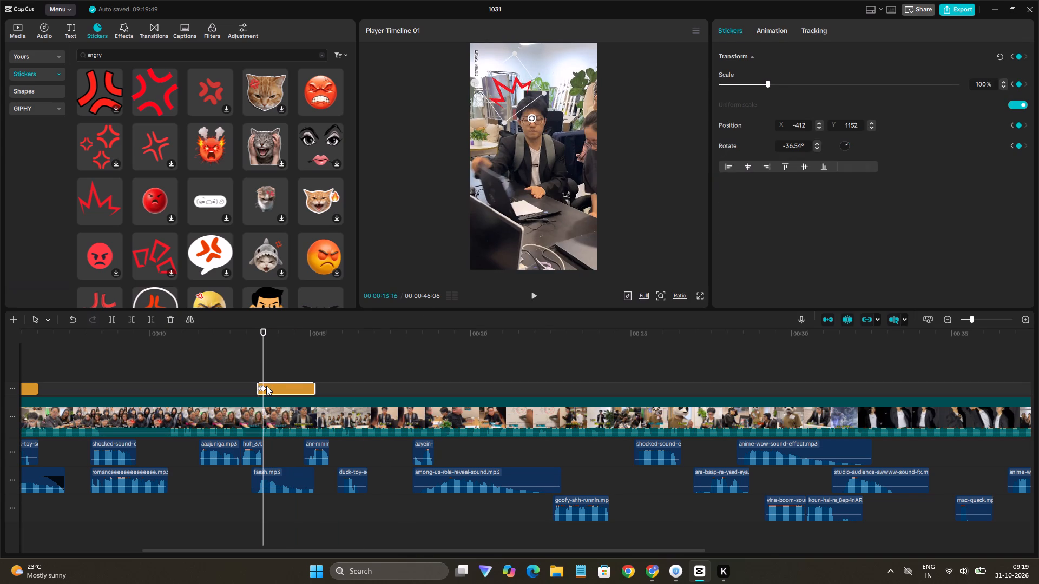
key("Right")
key("Right")
key("Right")
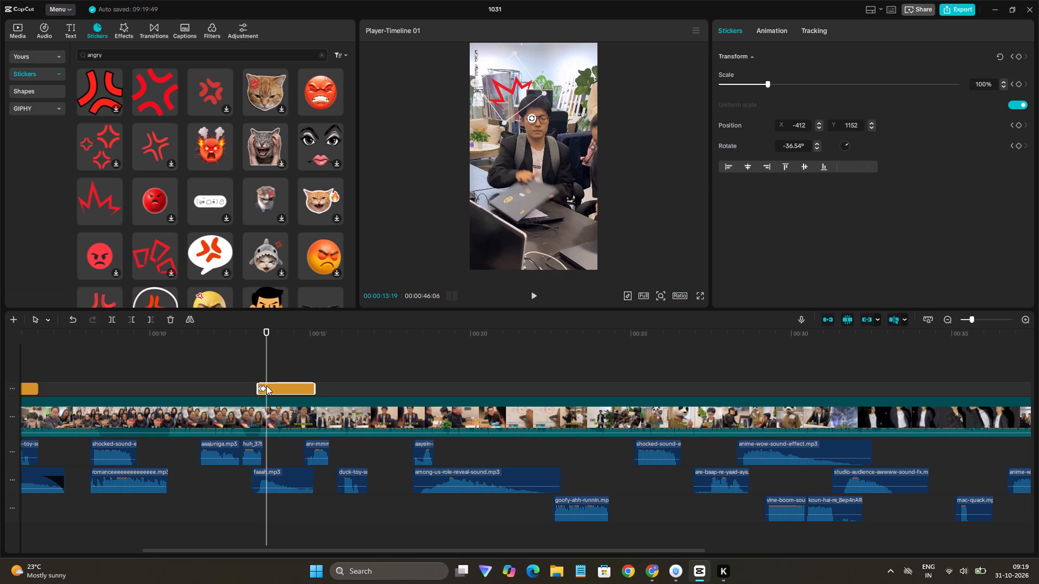
left_click_drag(525, 95, 532, 95)
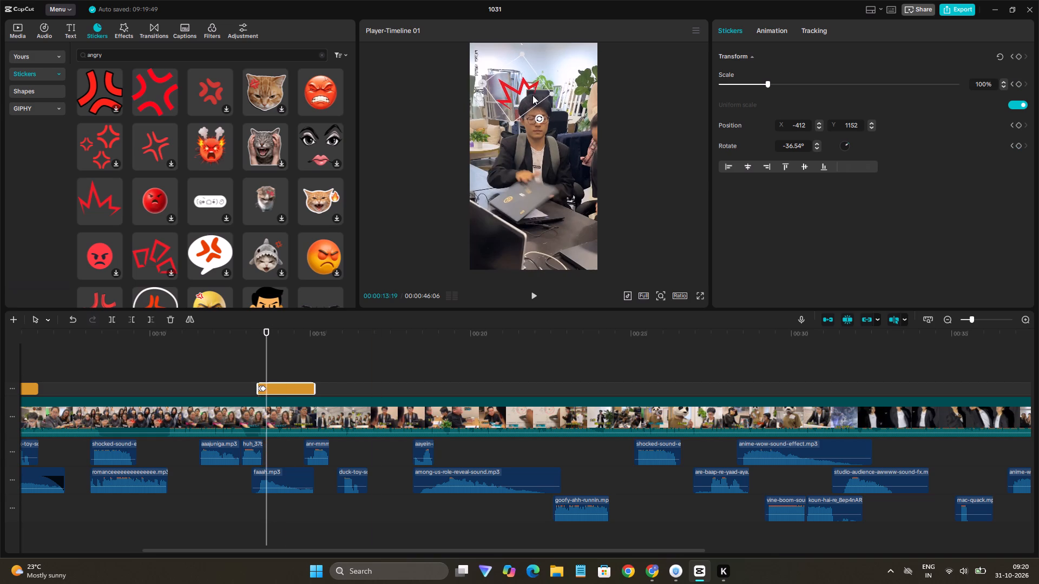
left_click_drag(532, 95, 536, 94)
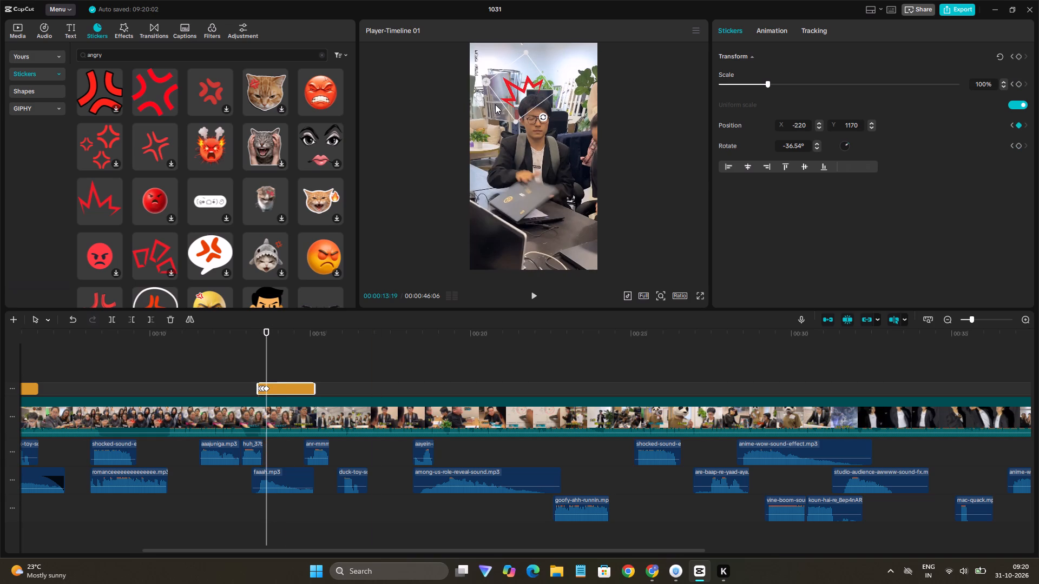
left_click(514, 94)
At 00:00:13:24, move the burst sticker to about X -146, Y 1125.
key("Right")
key("Right")
key("Right")
key("Right")
key("Right")
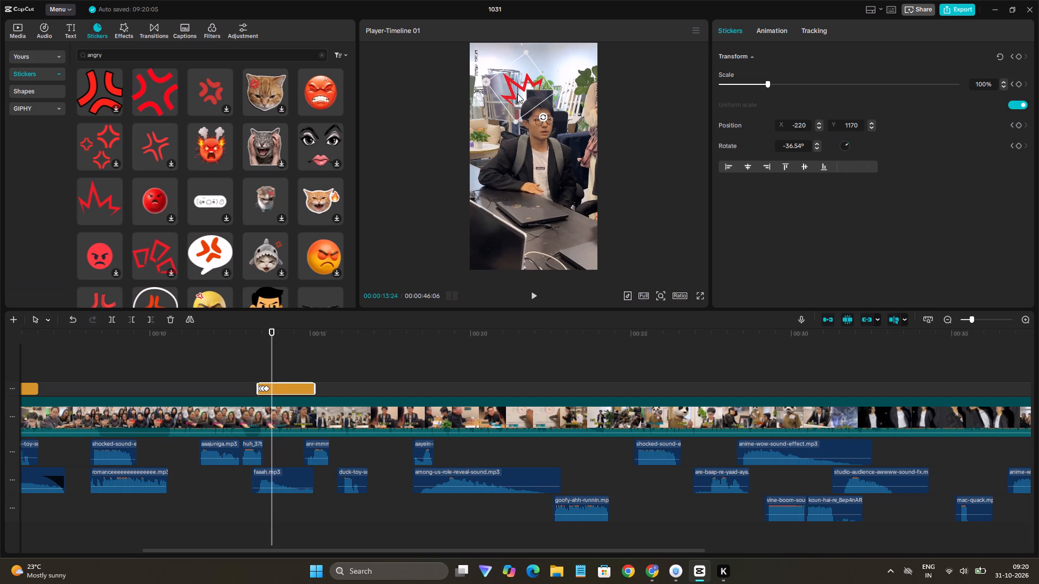
left_click(519, 94)
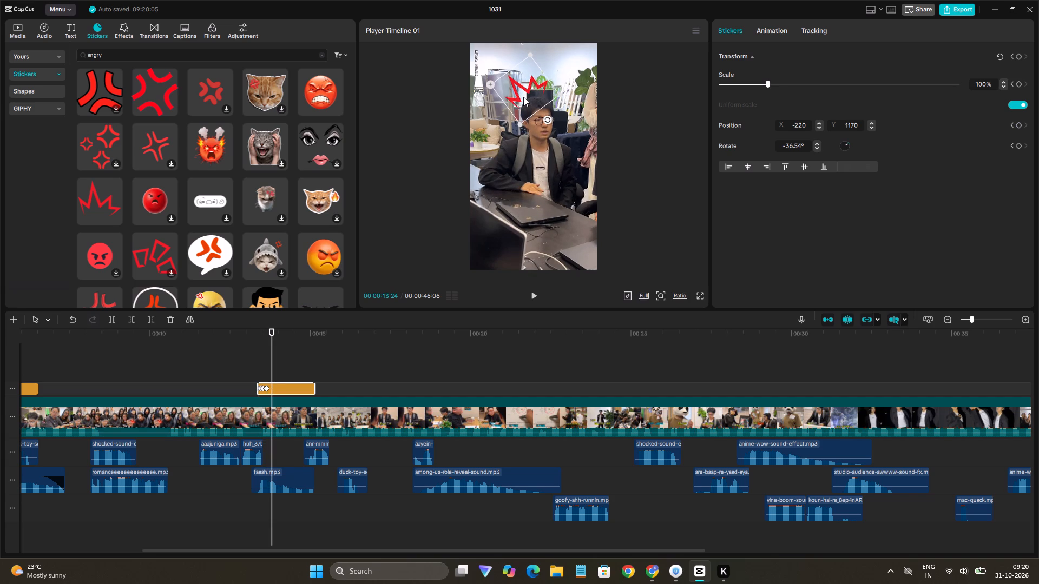
At the close-up starting at 00:00:14:02, move the burst sticker to about X -339, Y 1115 beside the man's head.
key("Right")
key("Right")
key("Right")
key("Right")
key("Right")
key("Right")
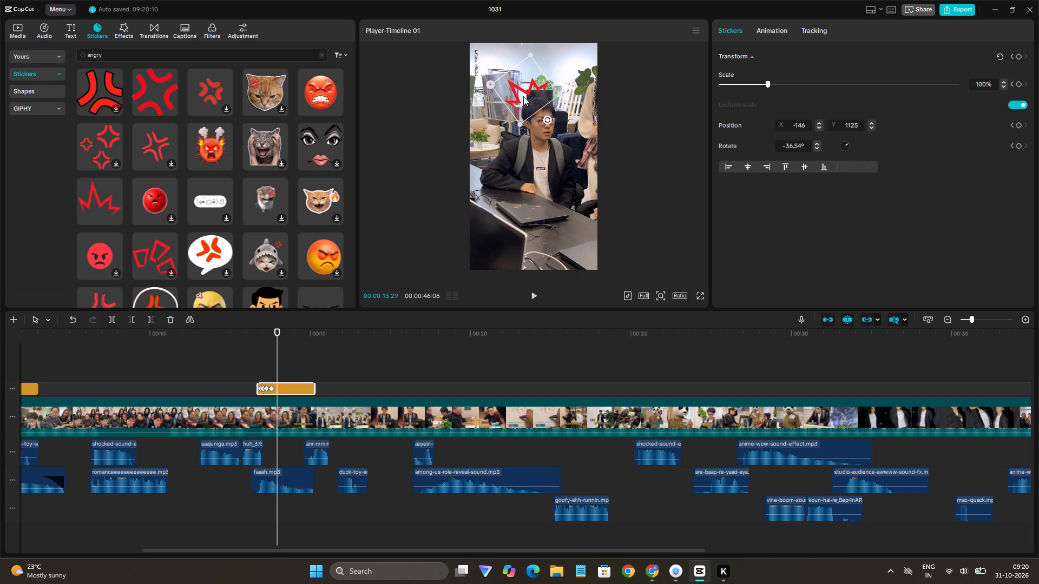
key("Right")
key("Right")
key("Right")
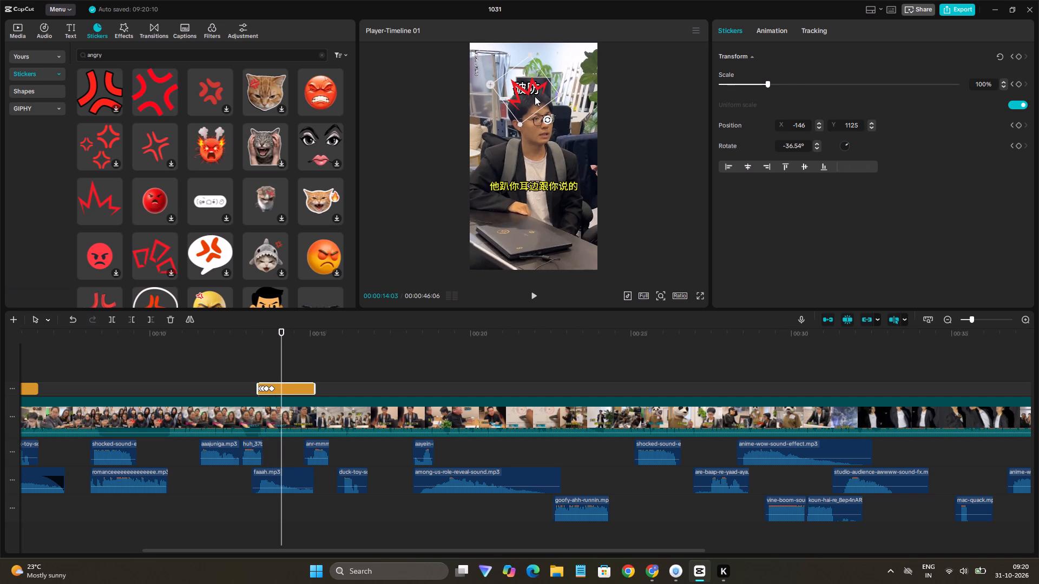
key("Left")
key("Left")
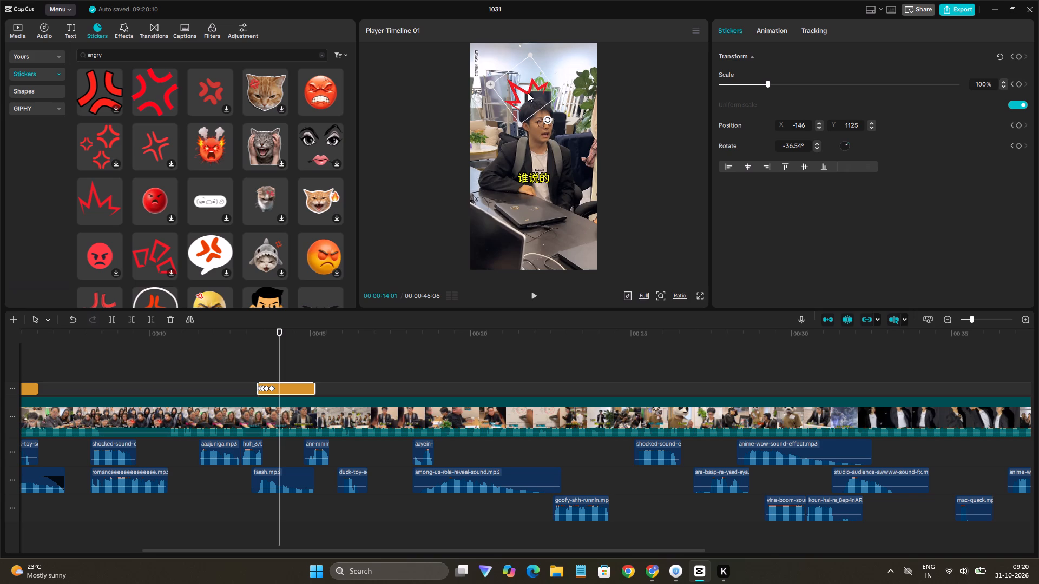
key("Right")
left_click_drag(528, 92, 524, 93)
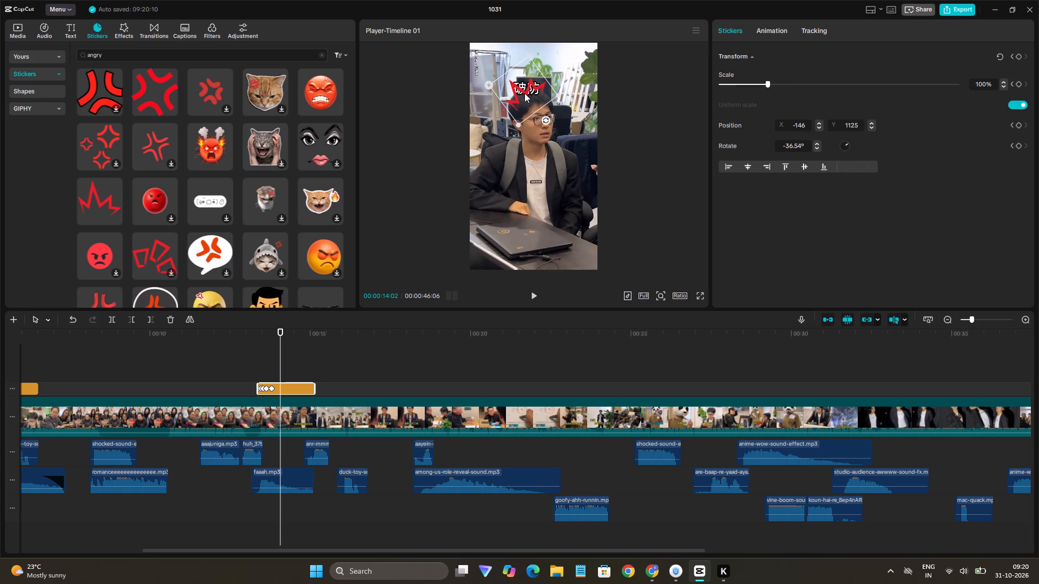
left_click_drag(524, 93, 516, 92)
At 00:00:14:02, enlarge the burst sticker to about 121% and shift it to about X -371, Y 1221.
left_click_drag(509, 124, 509, 124)
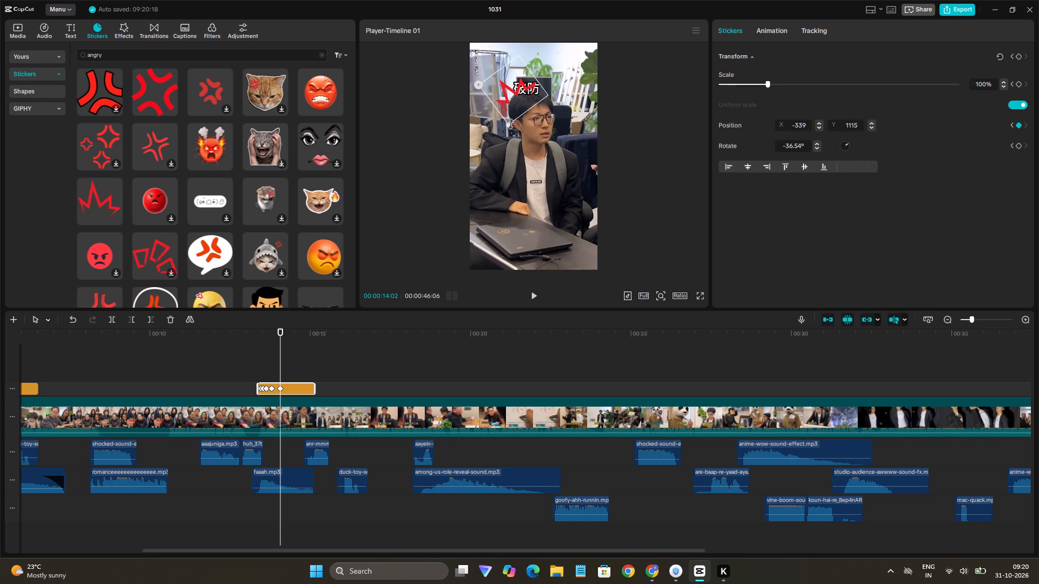
left_click_drag(509, 124, 508, 137)
left_click_drag(509, 124, 508, 118)
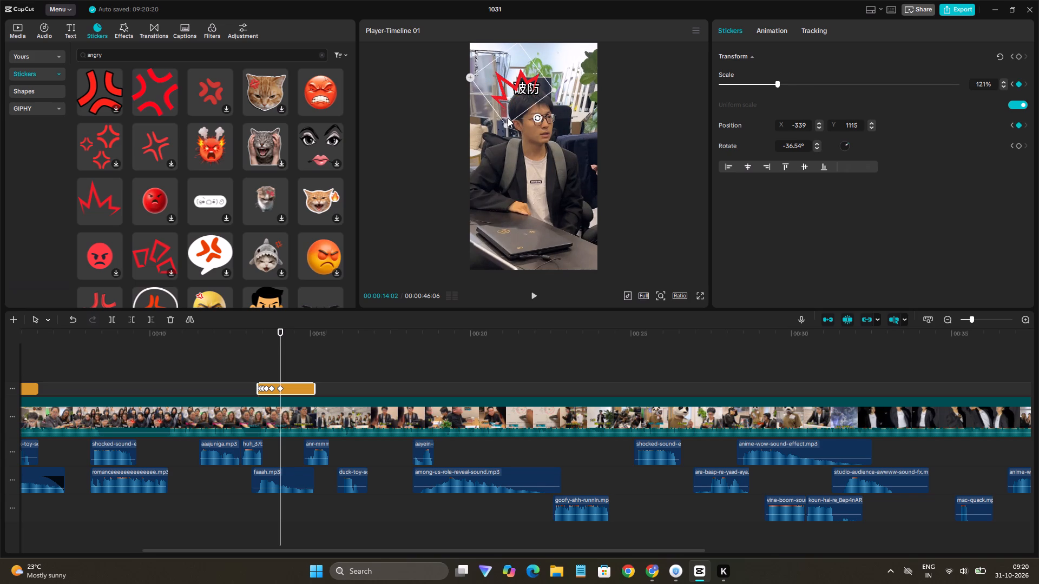
left_click_drag(508, 118, 507, 118)
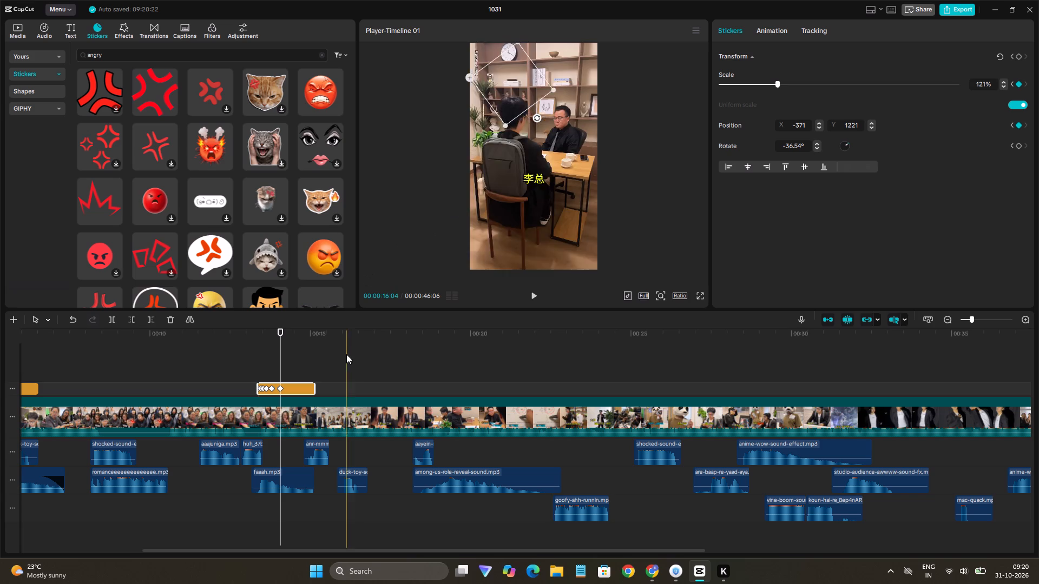
Find the scene cut at the end of the man's close-up and trim the burst sticker's end to 00:00:14:25.
key("Right")
key("Right")
key("Right")
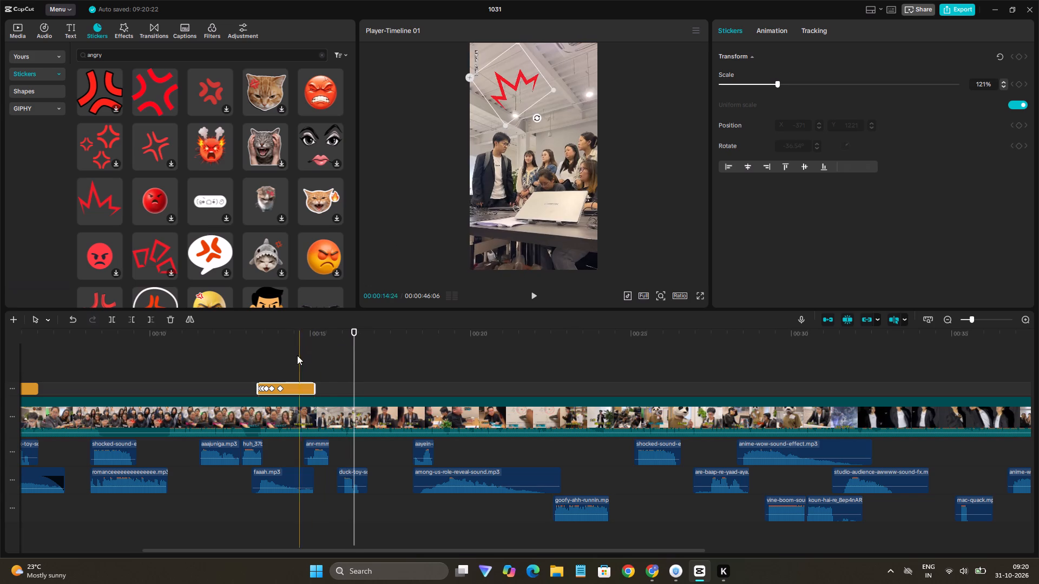
key("Right")
key("Right")
key("Right")
key("Right")
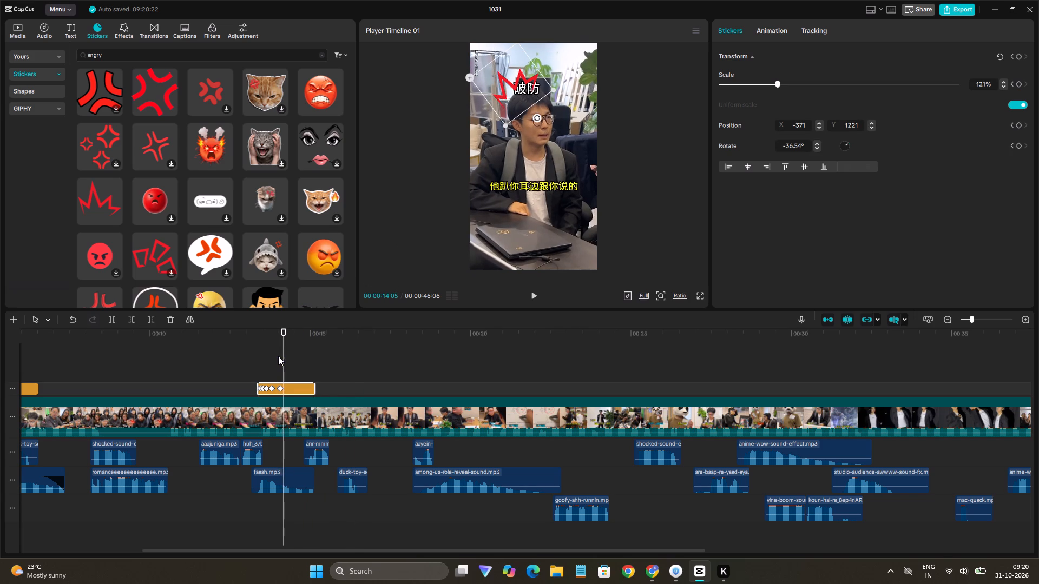
key("Right")
key("Right")
key("Right")
key("Right")
key("Right")
key("Right")
key("Right")
key("Right")
key("Right")
key("Right")
key("Right")
key("Right")
key("Right")
key("Right")
key("Right")
key("Right")
key("Right")
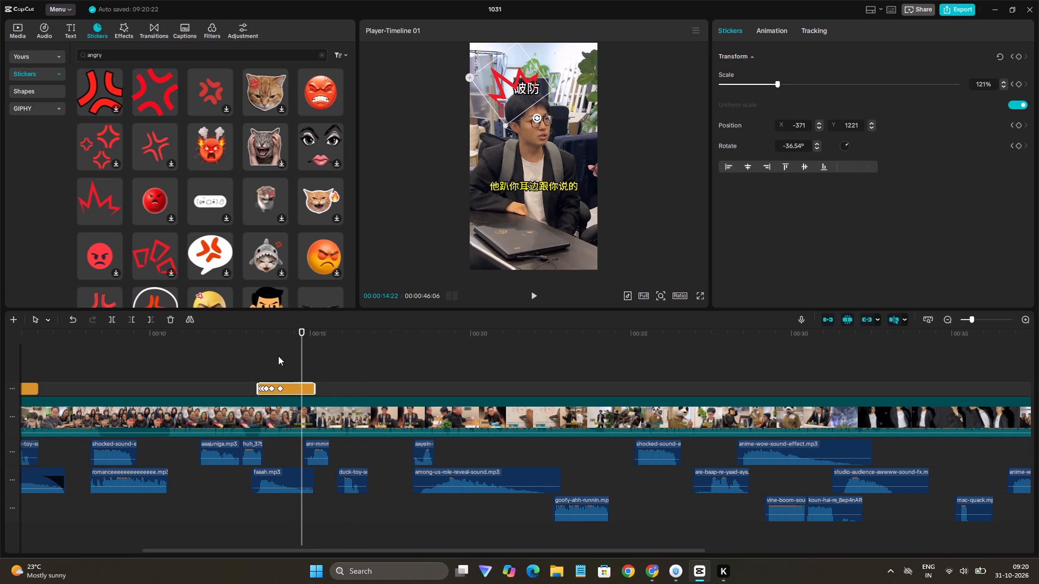
key("Right")
key("Right")
key("Right")
key("Right")
key("Right")
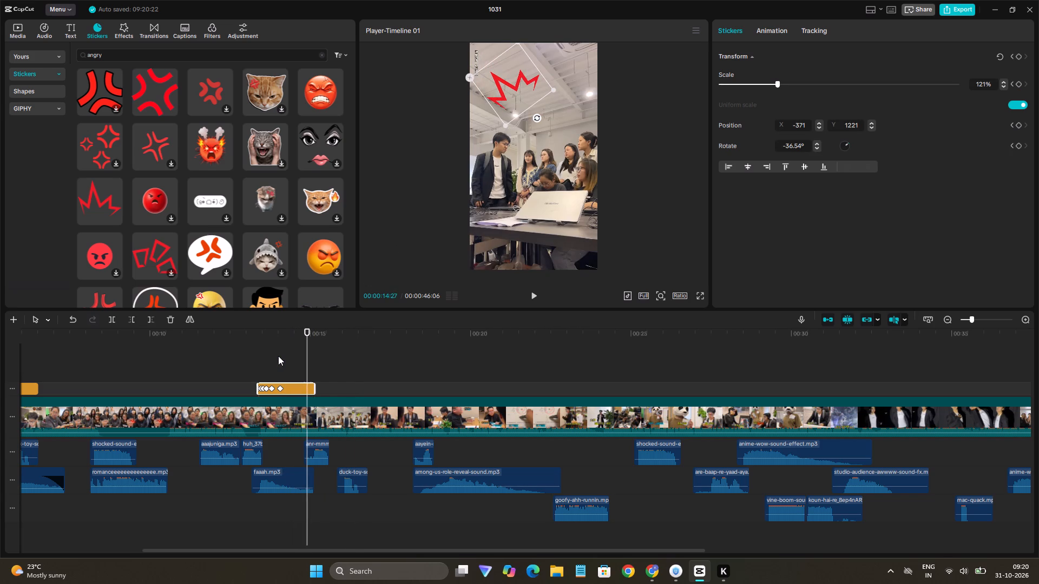
key("Left")
key("Left")
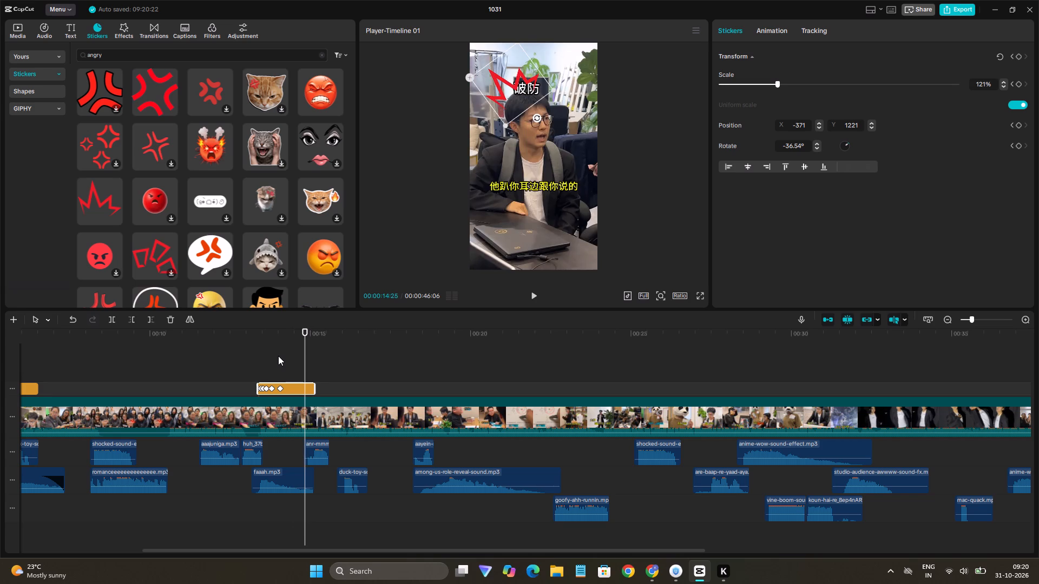
key("Right")
key("Left")
left_click_drag(313, 390, 307, 397)
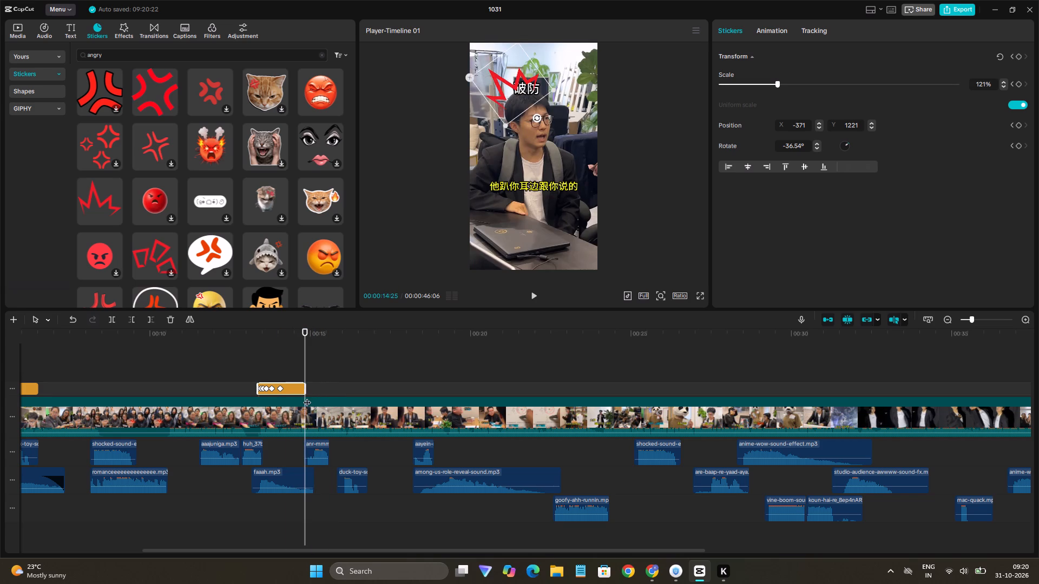
Play back the animated burst sticker and the following scenes up to about 00:00:19:01.
left_click(253, 368)
key("space")
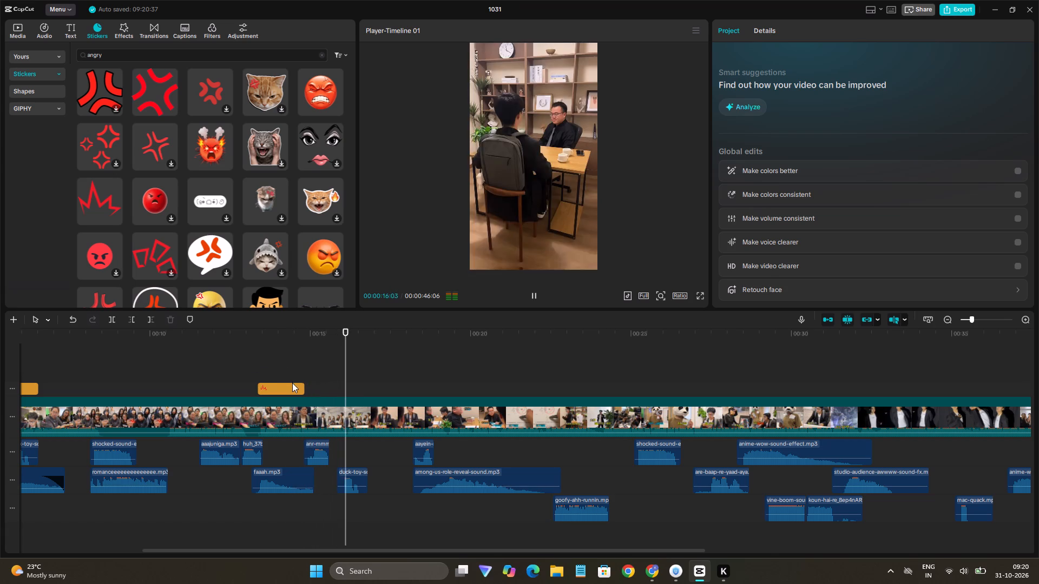
left_click(311, 387)
key("space")
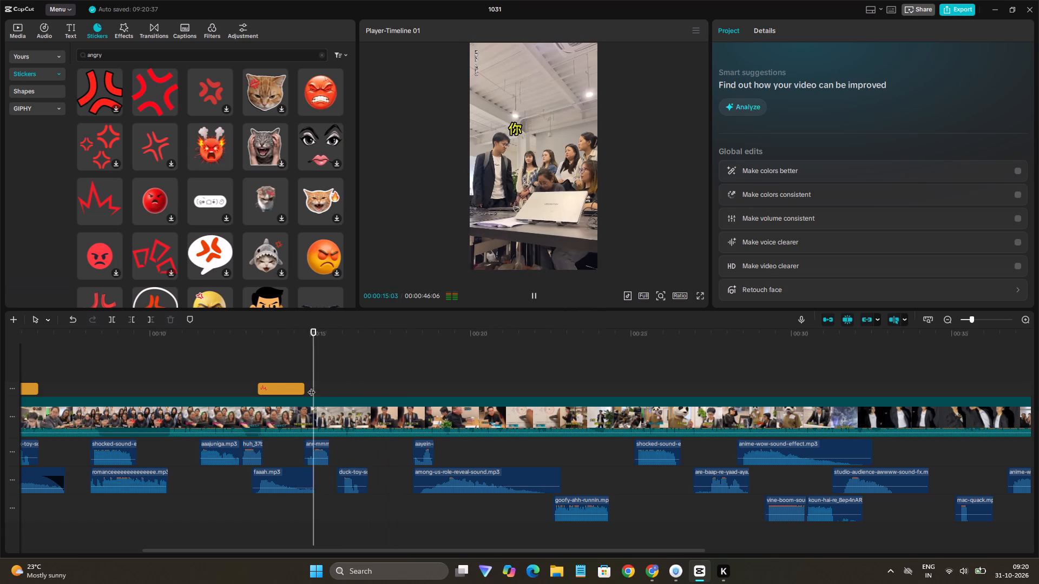
key("space")
key("space")
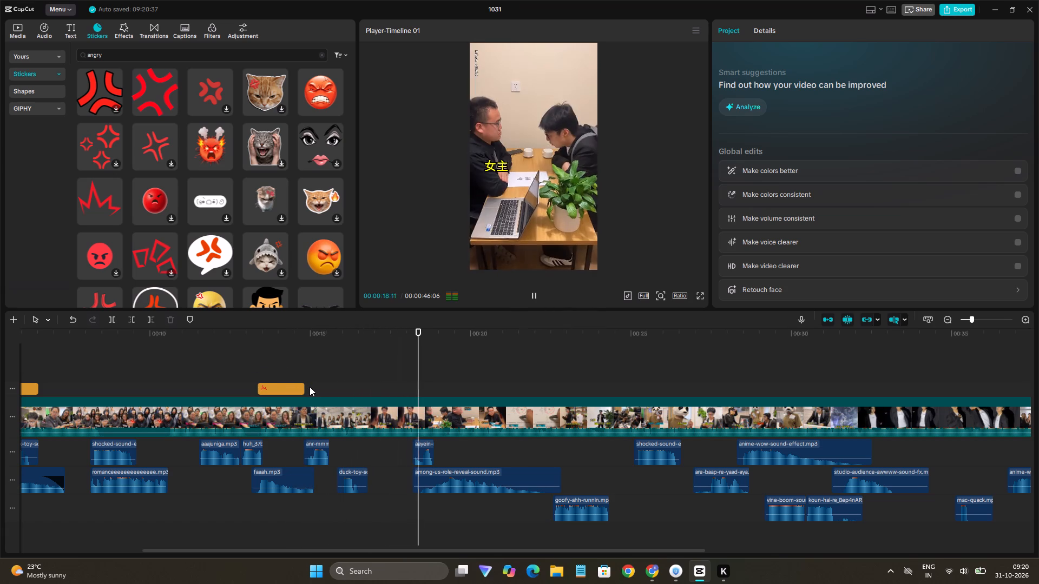
key("space")
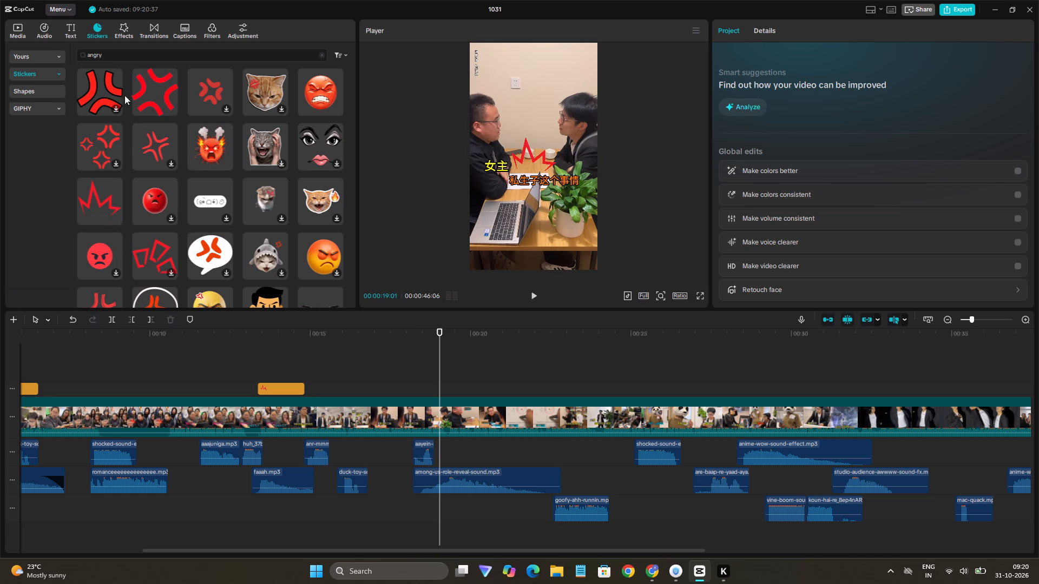
Search the stickers for "4 question" and add the arc of white question marks above the video at 00:00:19:01.
left_click_drag(109, 56, 69, 56)
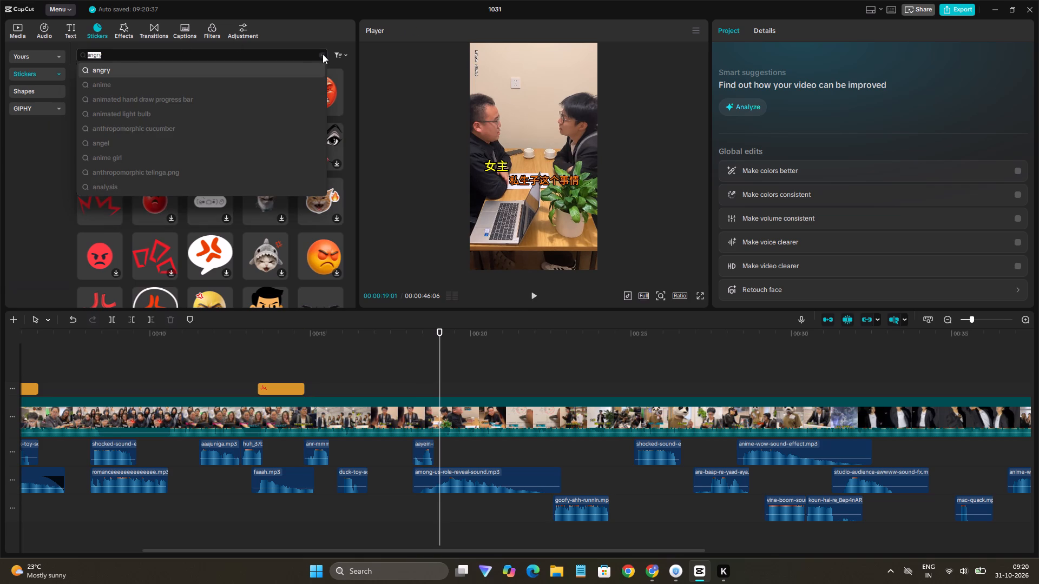
left_click(323, 54)
left_click(140, 59)
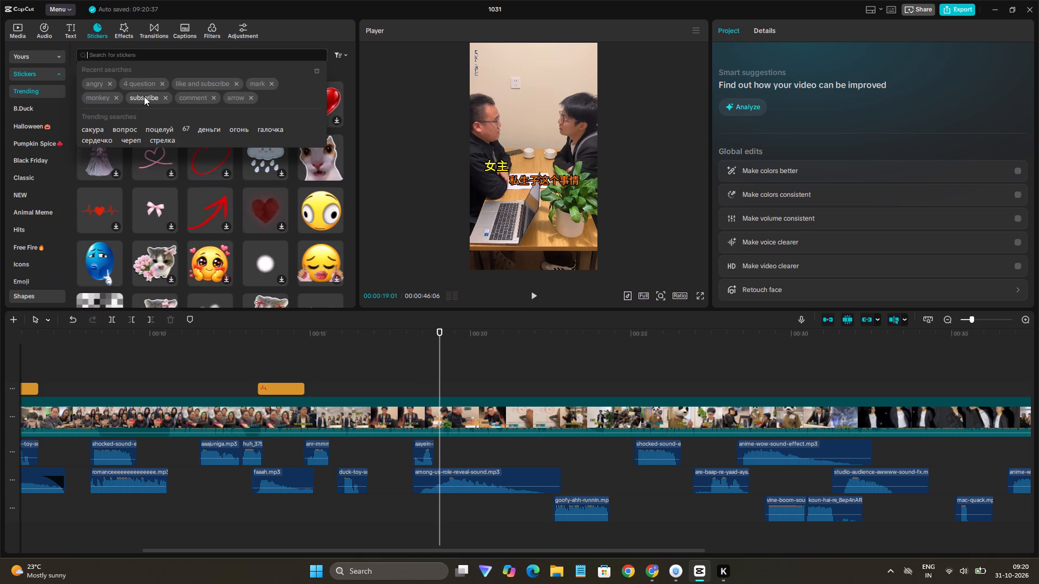
left_click(149, 84)
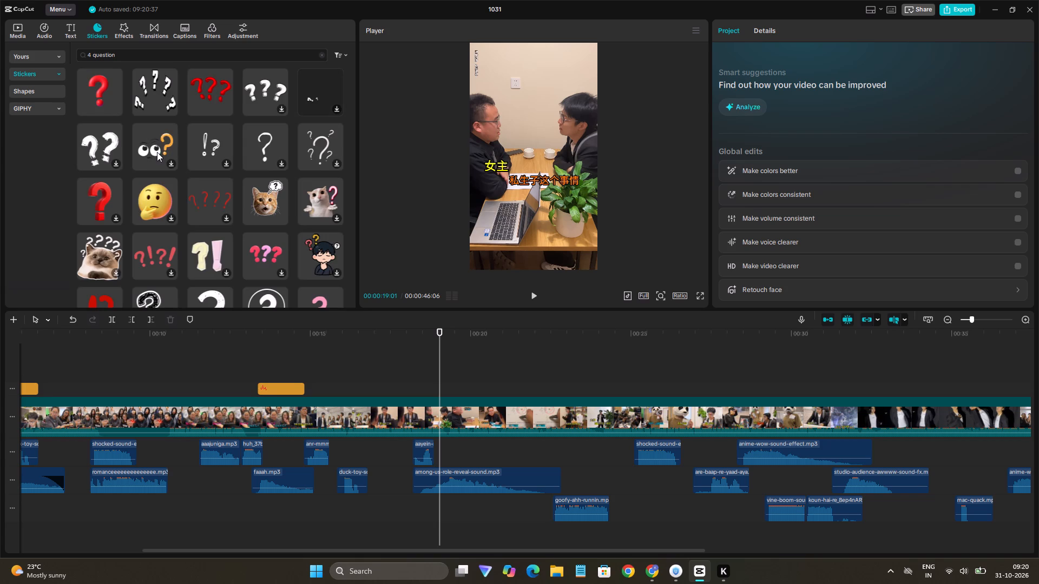
left_click(148, 87)
left_click_drag(149, 87, 319, 379)
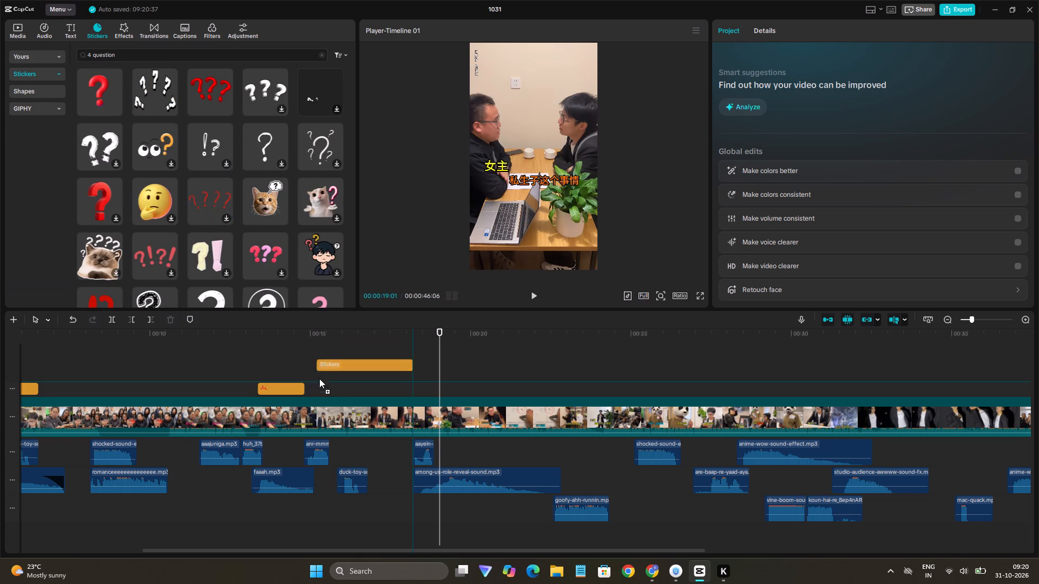
left_click_drag(319, 379, 437, 401)
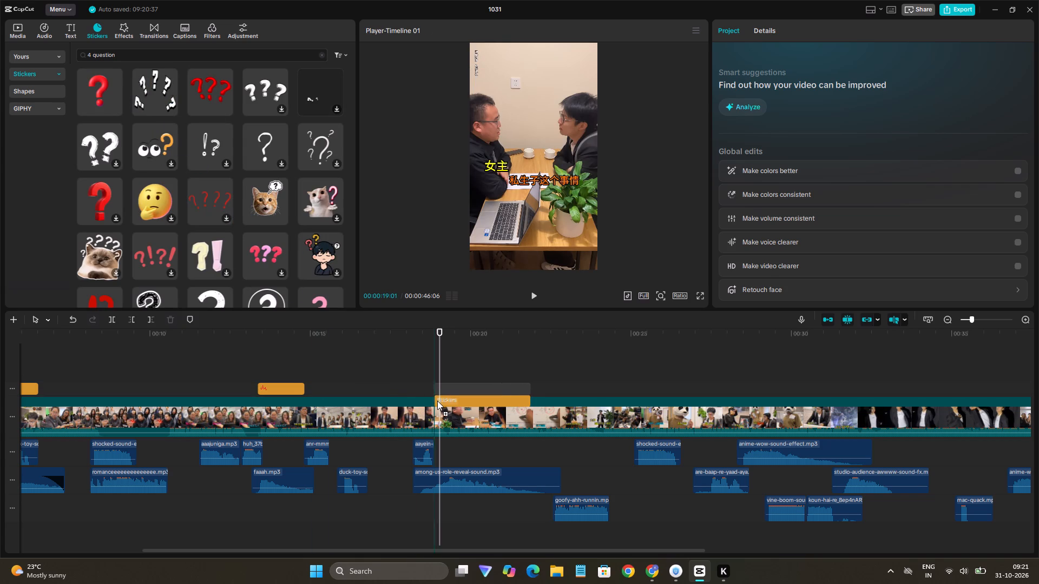
left_click_drag(437, 401, 439, 400)
Move the question-marks sticker to about X -632, Y 1326 above the seated man's head and scale it to about 93%.
left_click_drag(515, 153, 511, 142)
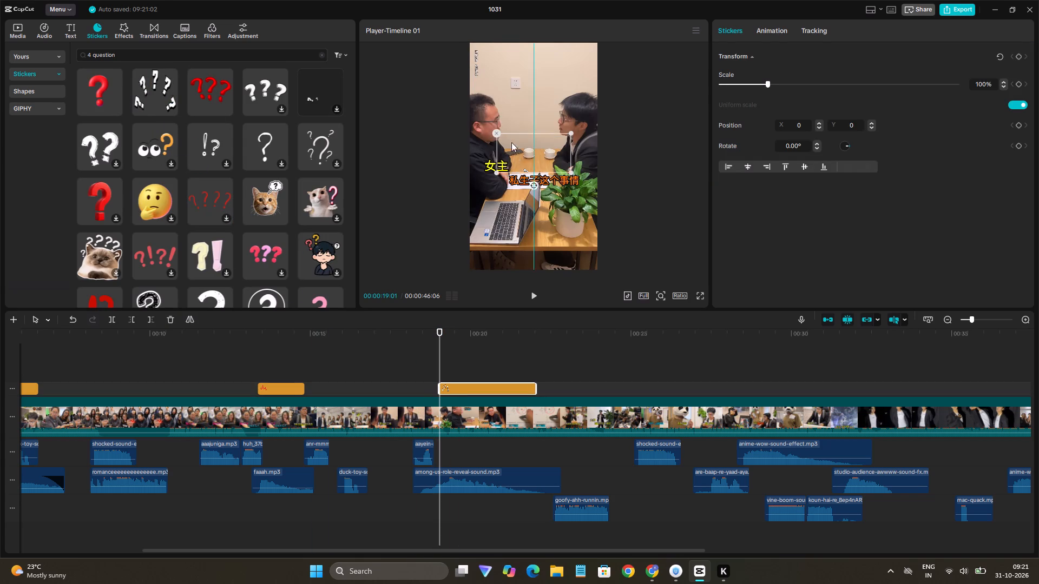
left_click_drag(511, 142, 477, 75)
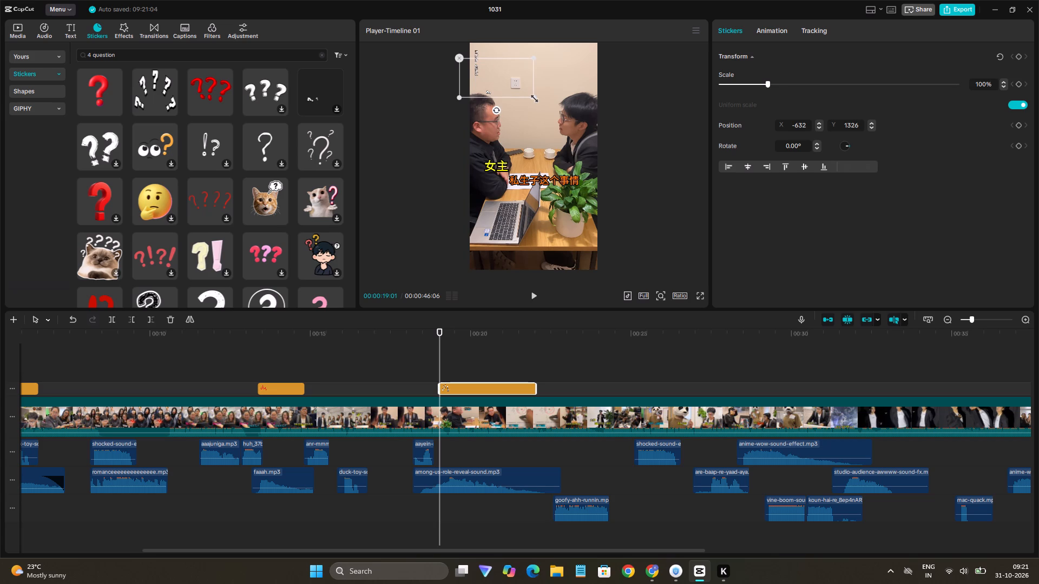
left_click_drag(532, 97, 527, 96)
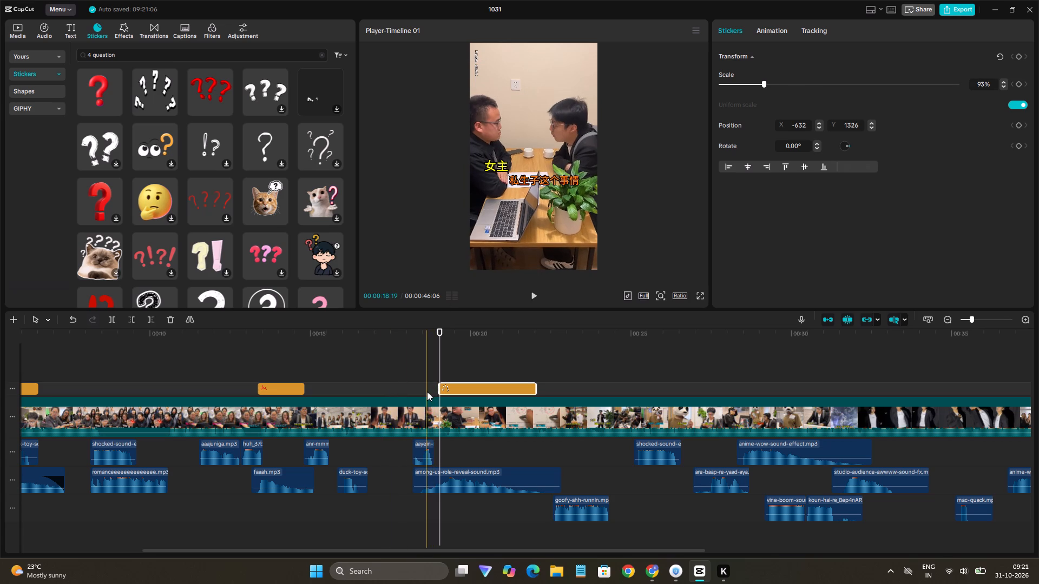
Find the first frame of the two-men table scene and move the question-marks sticker to start there at 00:00:18:07.
left_click(424, 393)
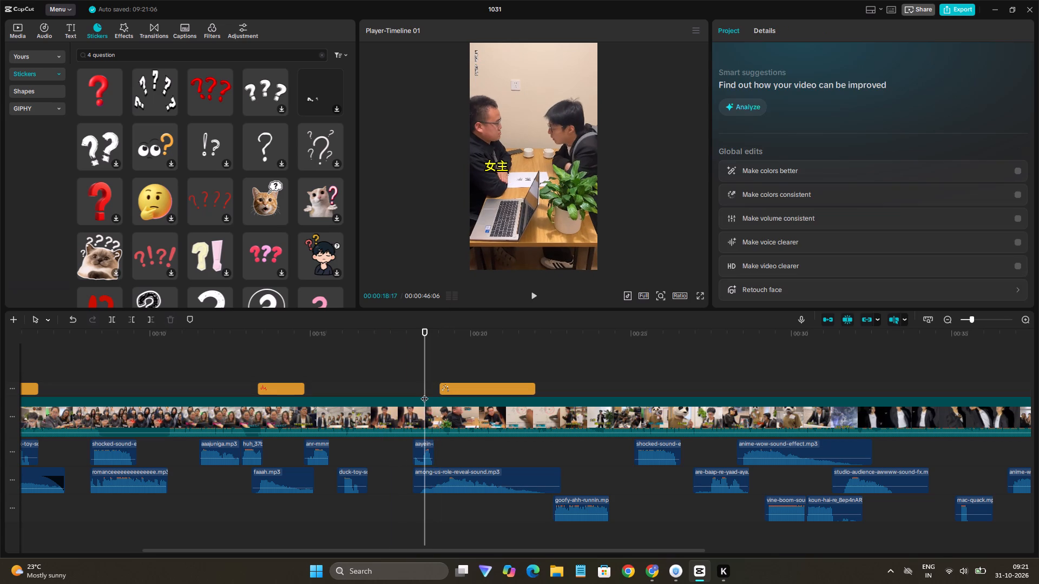
key("Left")
key("Left")
key("Left")
key("Left")
key("Left")
key("Left")
key("Left")
key("Left")
key("Left")
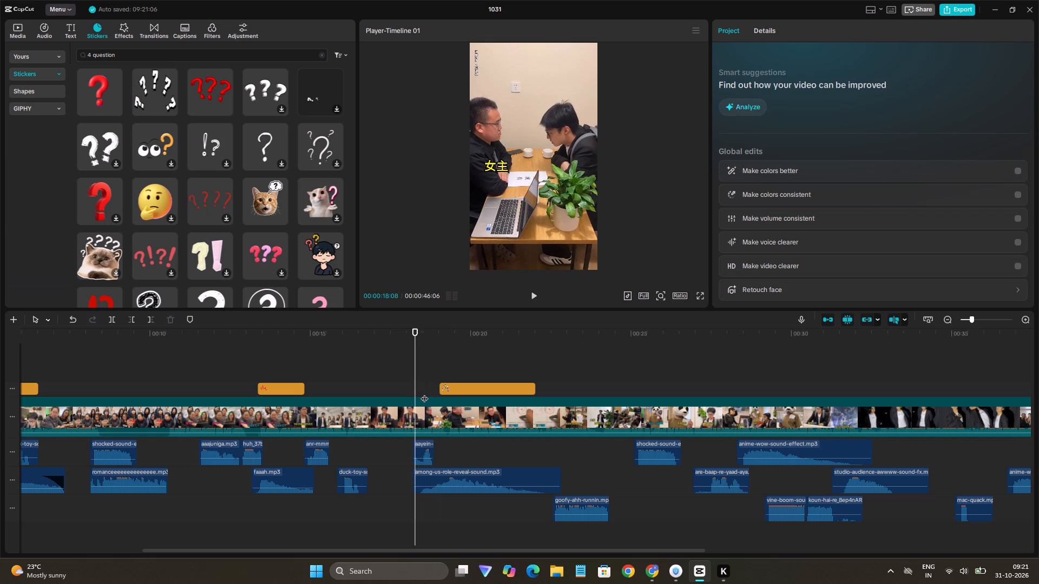
key("Left")
key("Left")
key("Left")
key("Right")
key("Right")
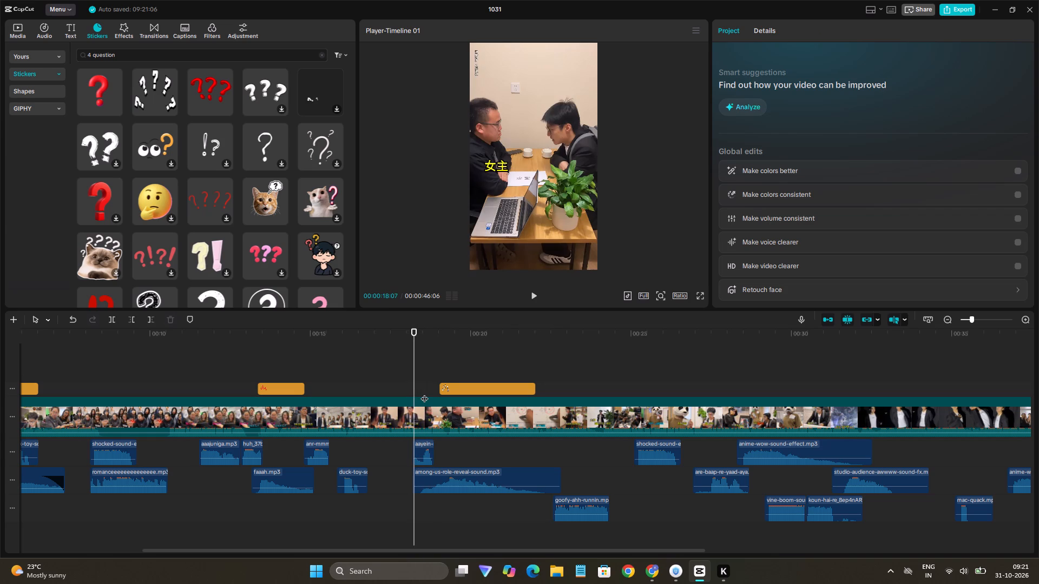
left_click_drag(450, 389, 431, 391)
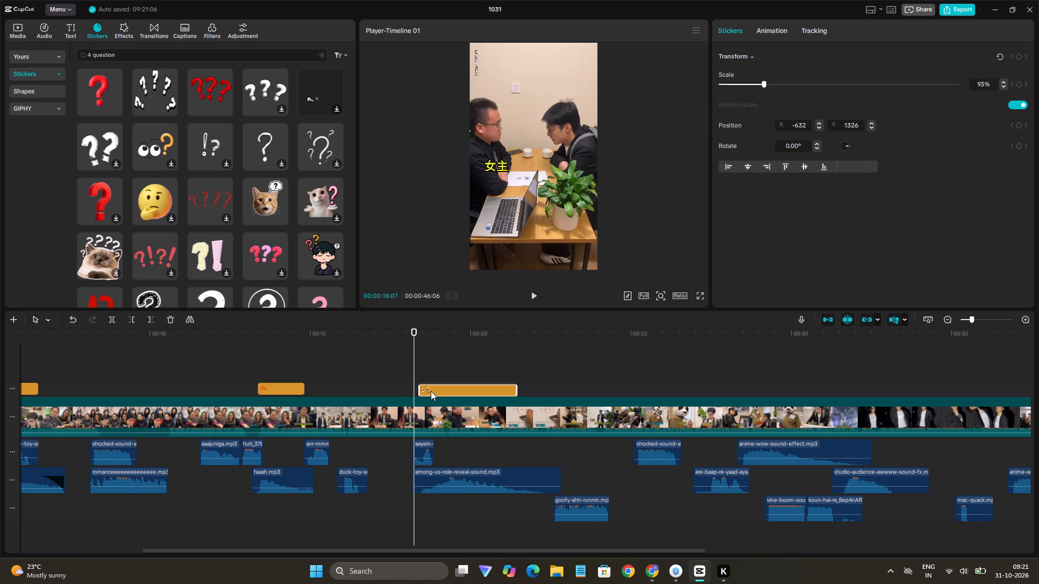
left_click_drag(431, 391, 425, 392)
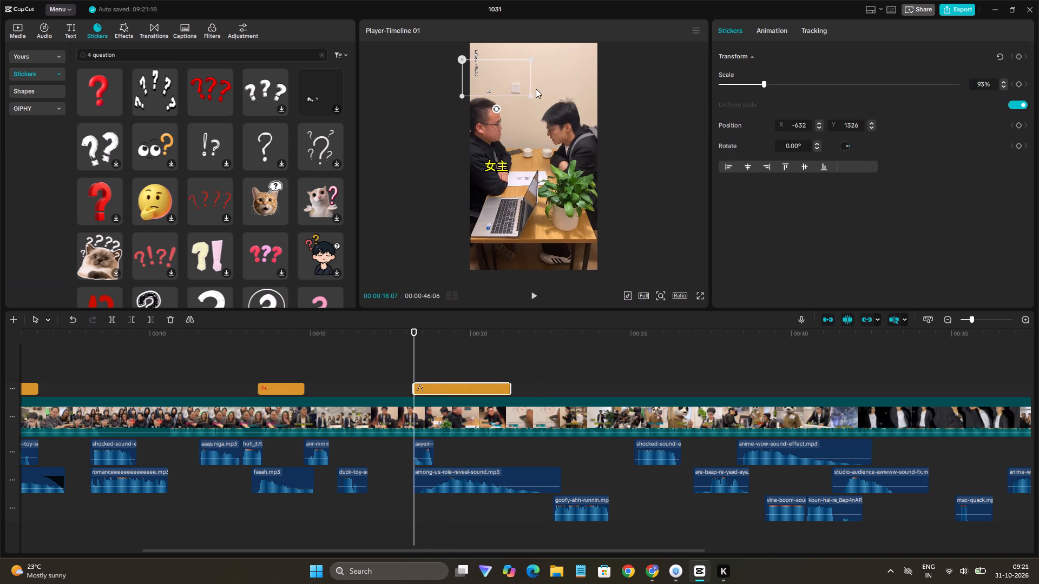
Shrink the question-marks sticker to about 71% and move it to about X -988, Y 1211, just above the man's head.
left_click_drag(527, 93, 513, 91)
left_click_drag(509, 85, 497, 94)
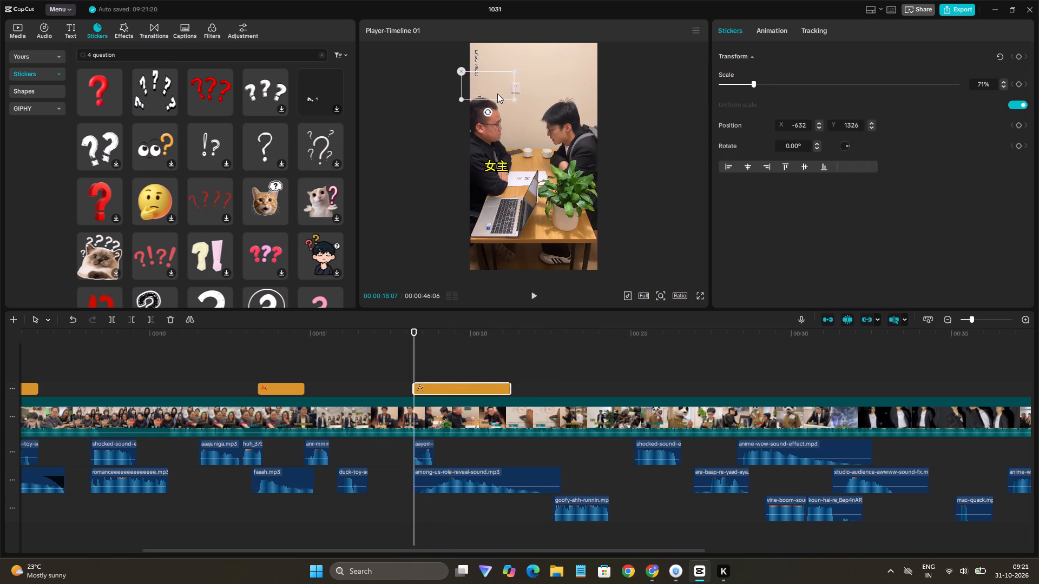
left_click_drag(497, 94, 488, 92)
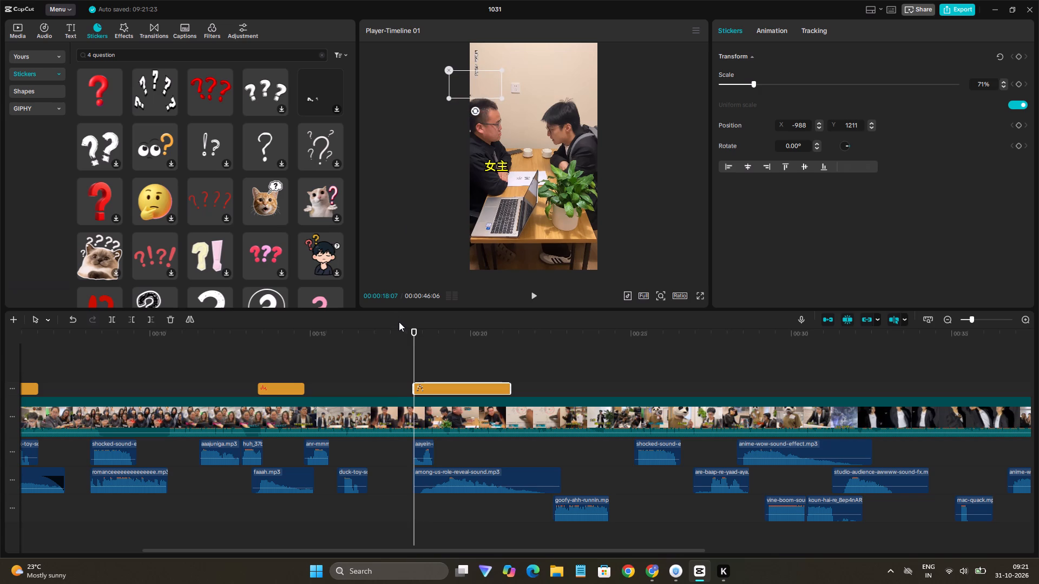
Preview the question-marks sticker and trim its end to about 00:00:19:07.
key("space")
key("space")
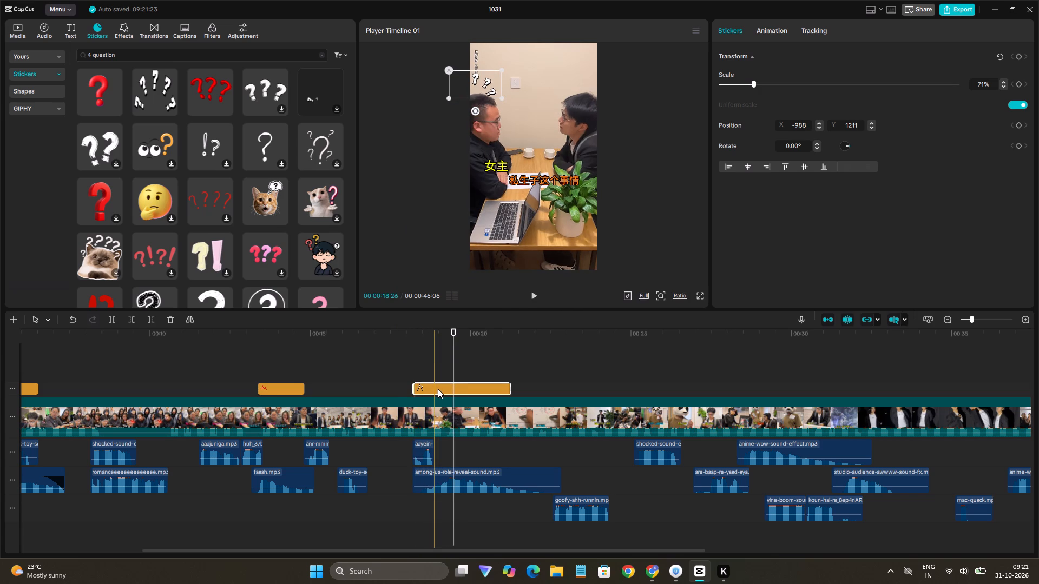
left_click_drag(511, 391, 463, 400)
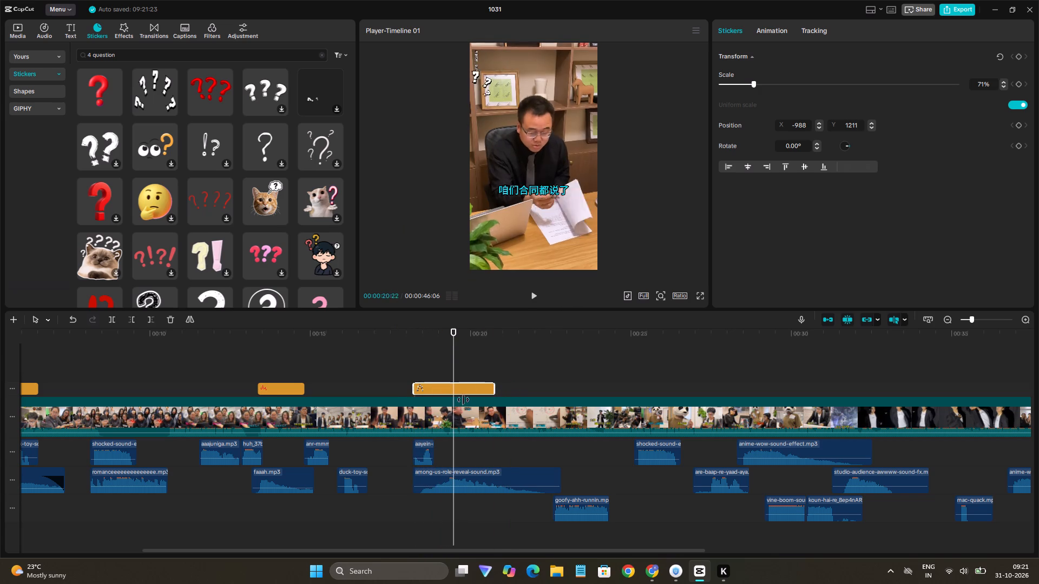
left_click_drag(463, 400, 444, 402)
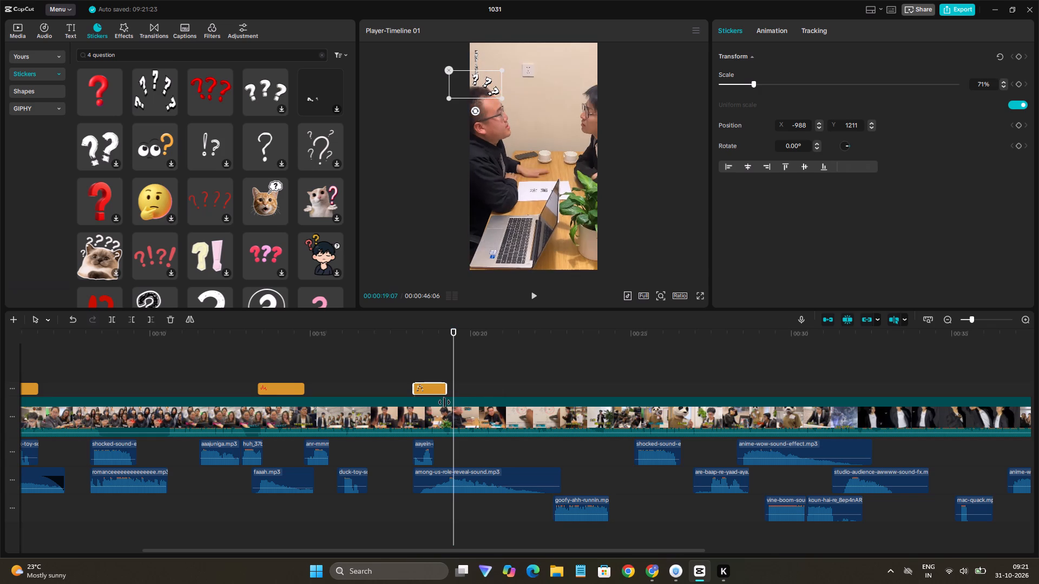
left_click_drag(444, 402, 444, 403)
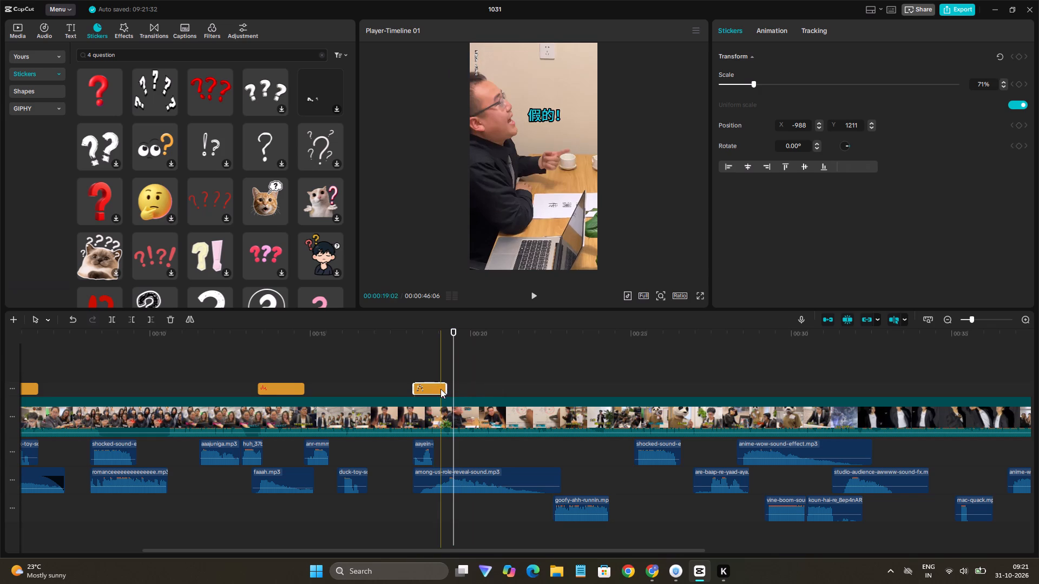
At 00:00:18:26, enlarge the question-marks sticker to about 79% and reposition it over the man's head.
left_click(435, 369)
left_click(433, 388)
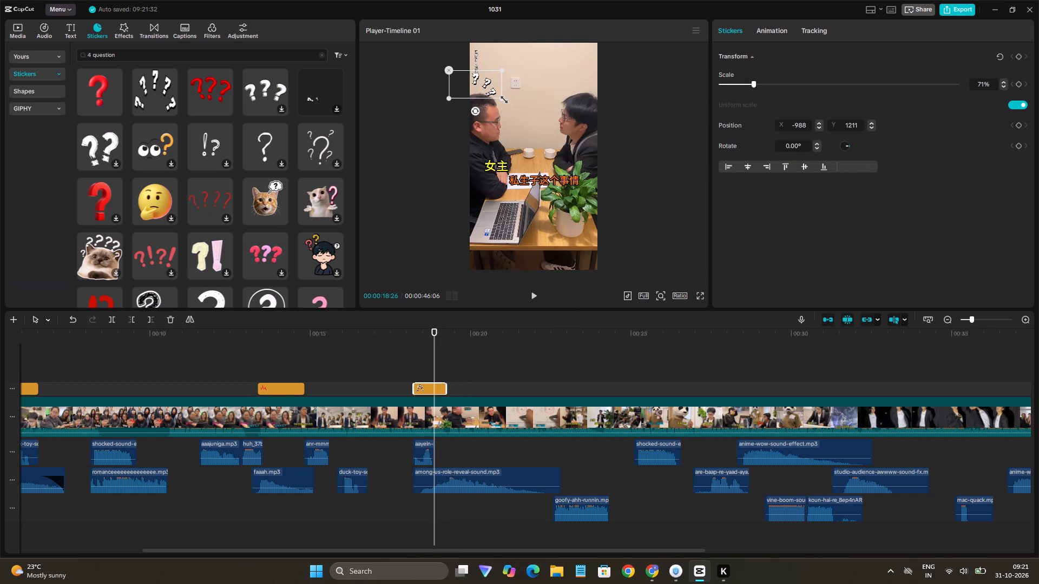
left_click(502, 98)
left_click_drag(492, 95, 506, 97)
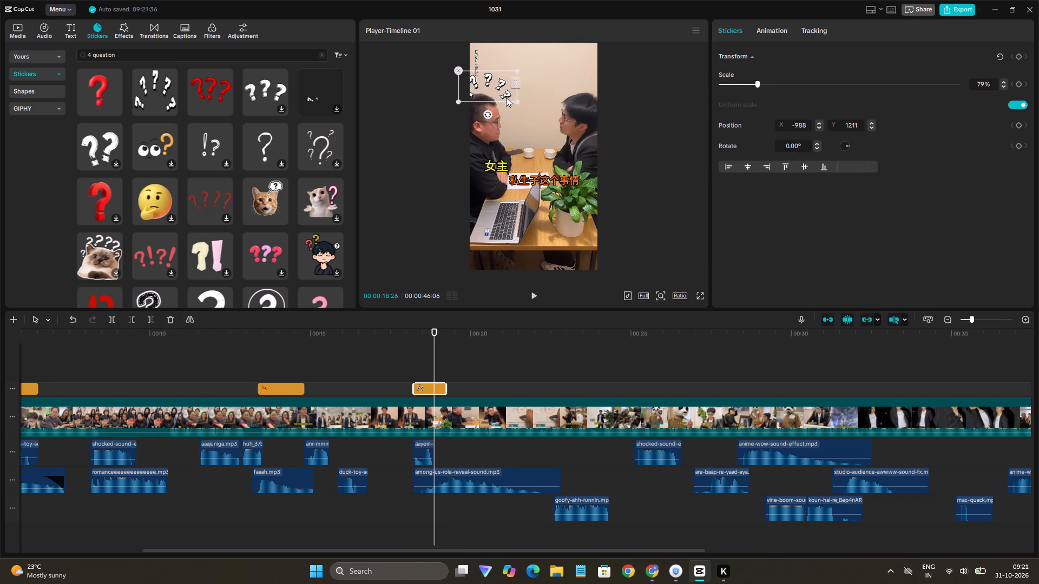
left_click_drag(506, 97, 501, 101)
Play back the question-marks sticker and the following scenes, checking the panda-headed man's entrance around 00:00:25:08.
left_click(377, 372)
key("space")
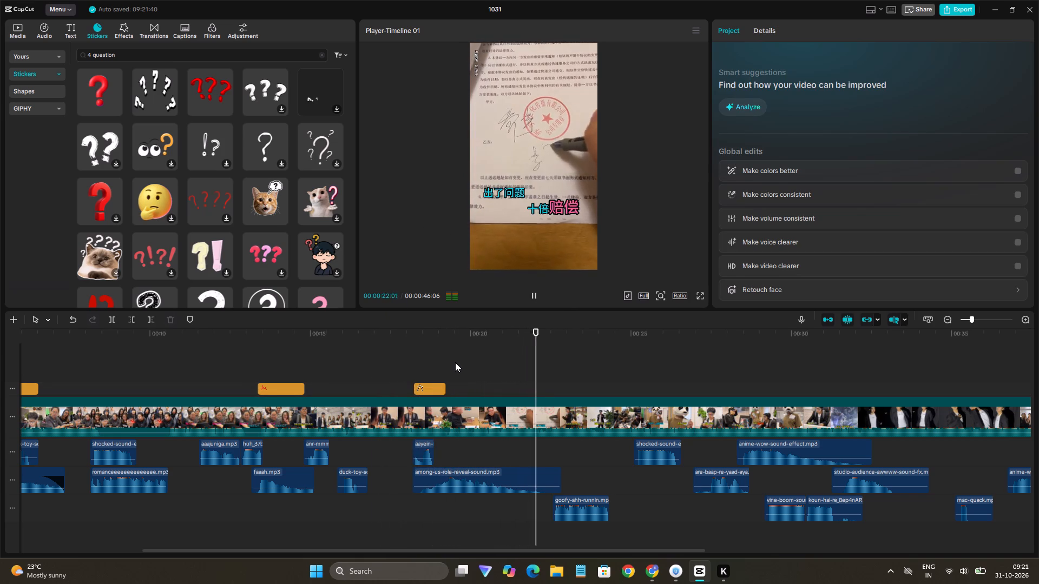
key("space")
key("space")
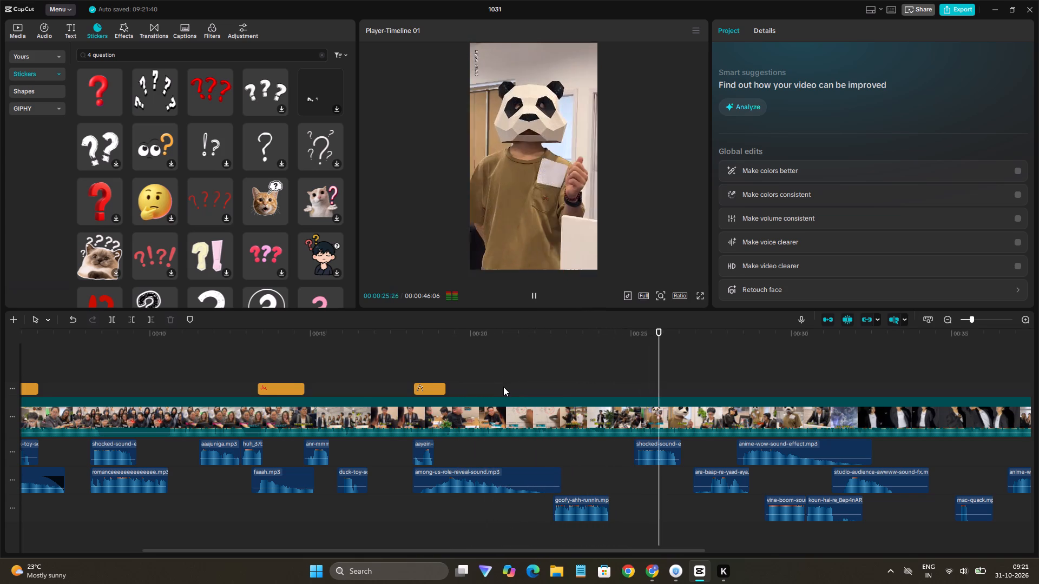
key("space")
left_click(621, 393)
key("space")
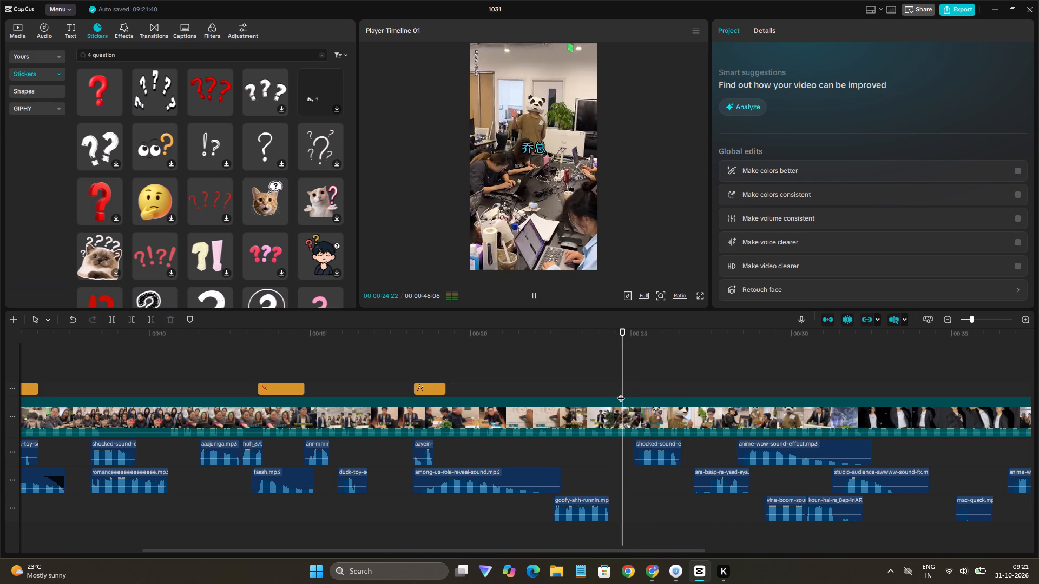
key("space")
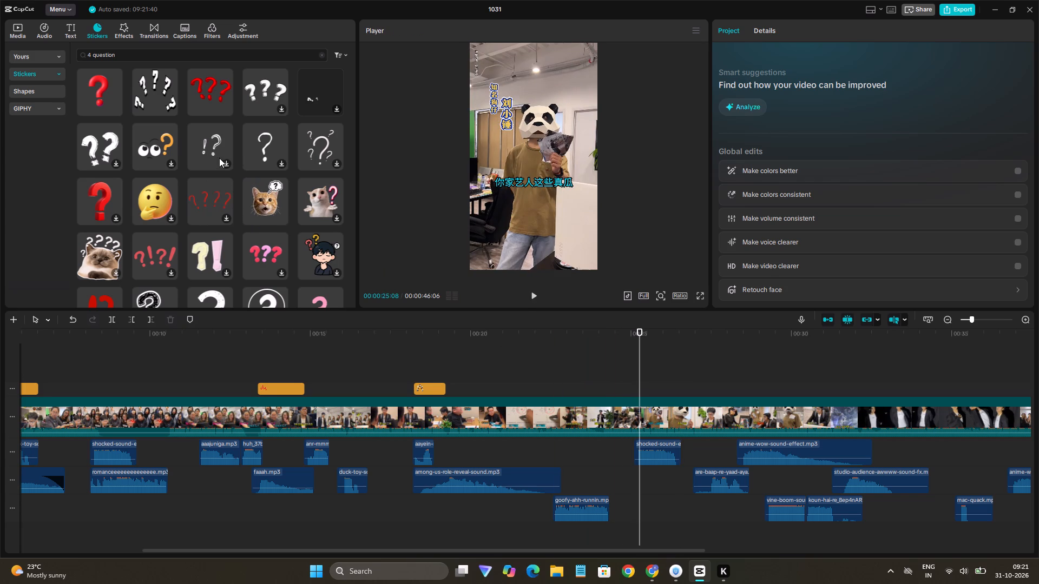
Find the red exclamation-and-question-mark sticker in the results and add it to the sticker track at about 00:00:23.
scroll(219, 160, "down", 7)
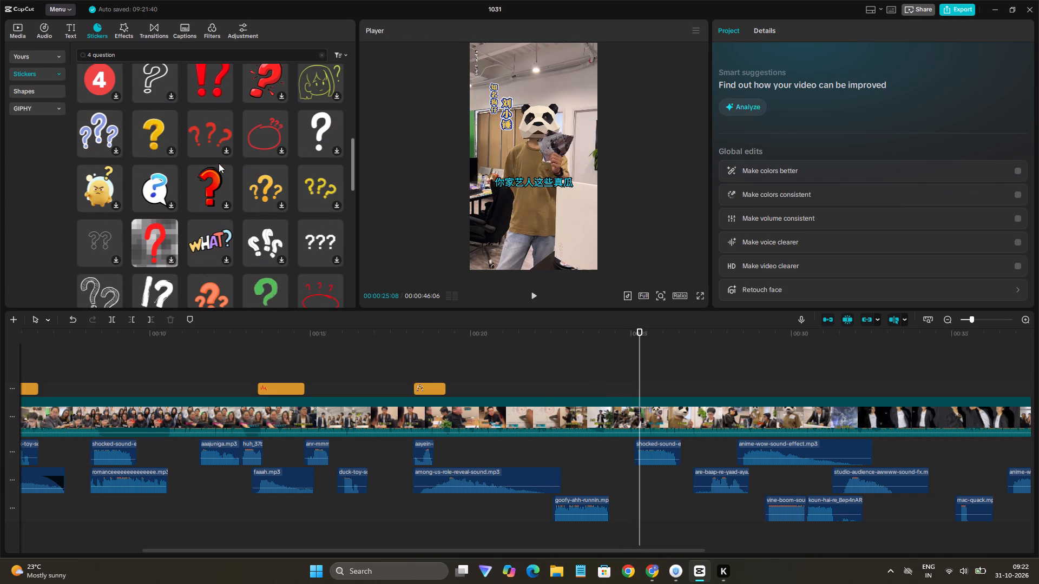
left_click_drag(206, 85, 495, 469)
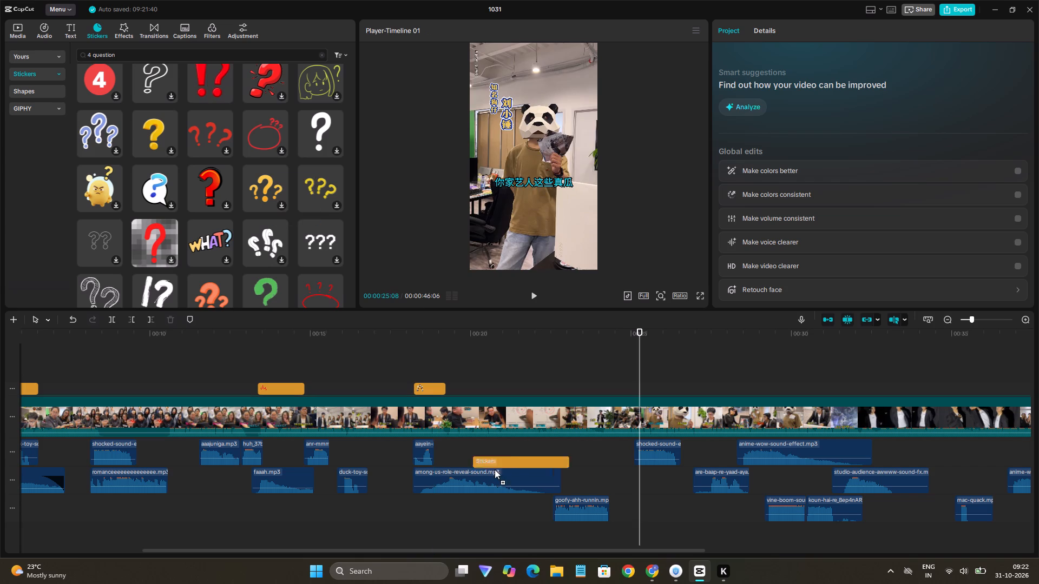
left_click_drag(495, 469, 563, 385)
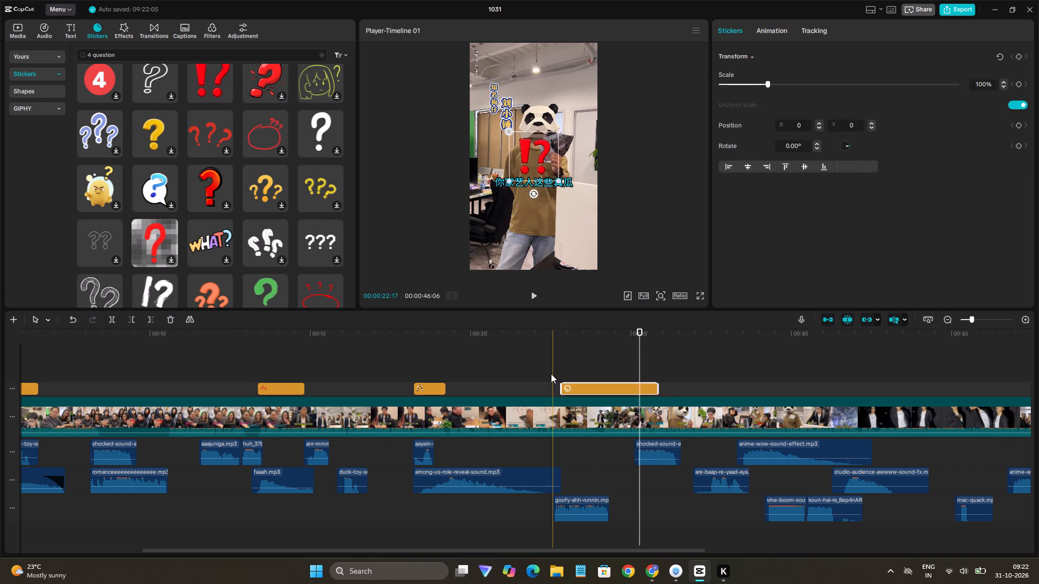
Preview the office scene and move the red "!?" sticker to start at 00:00:24:28, when the panda-headed man is shown closer.
left_click(551, 374)
key("space")
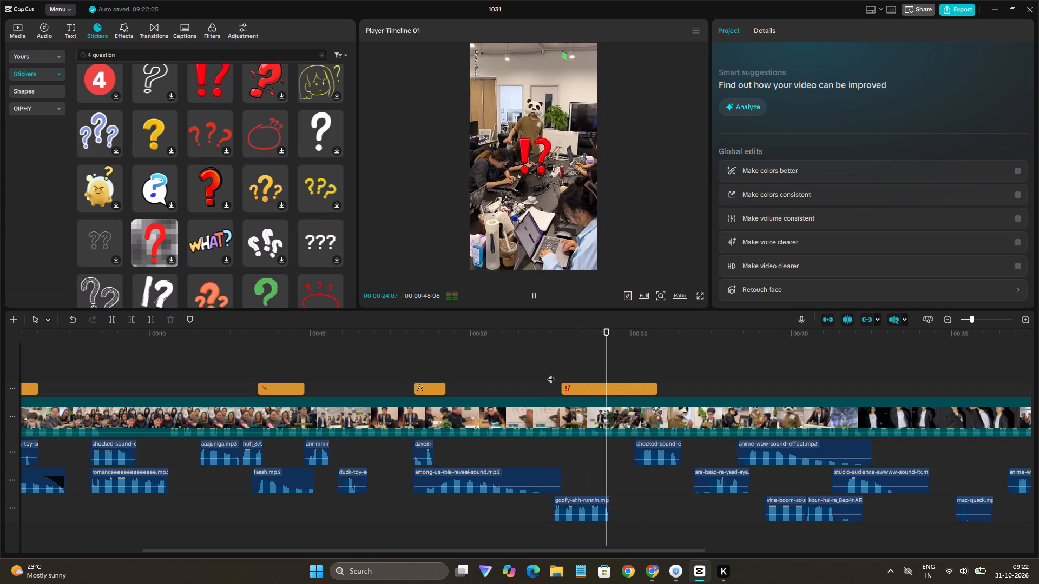
key("space")
left_click_drag(577, 388, 641, 391)
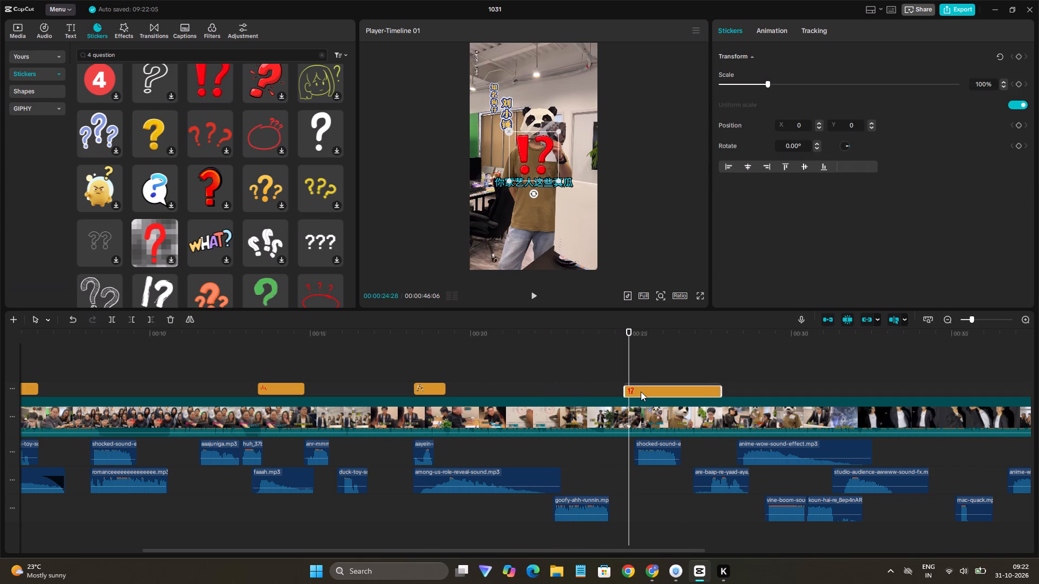
left_click_drag(641, 391, 645, 391)
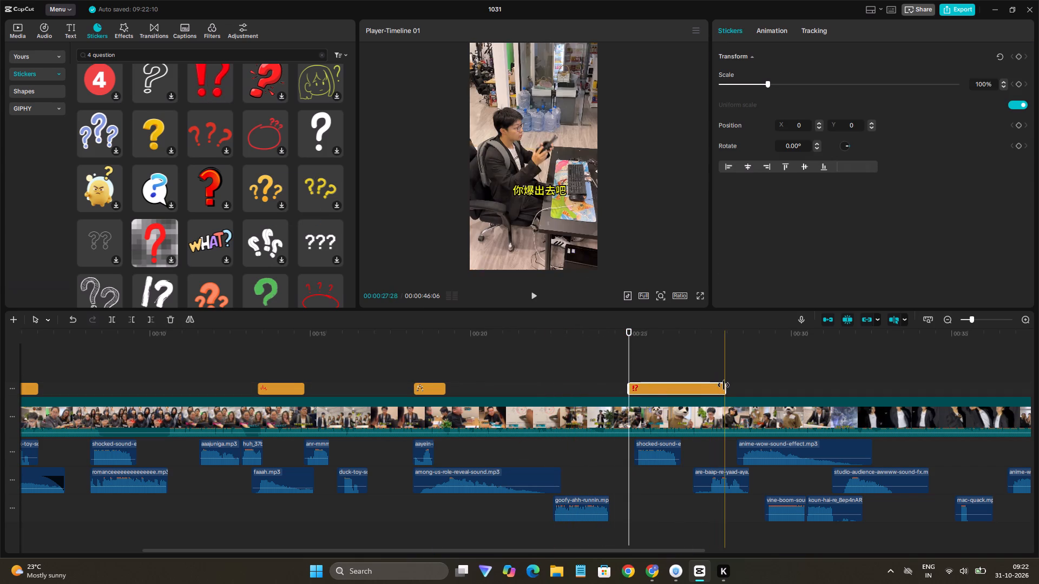
Trim both ends of the red "!?" sticker to roughly match the shocked sound effect clip beneath it.
left_click_drag(724, 385, 681, 396)
left_click_drag(630, 392, 634, 396)
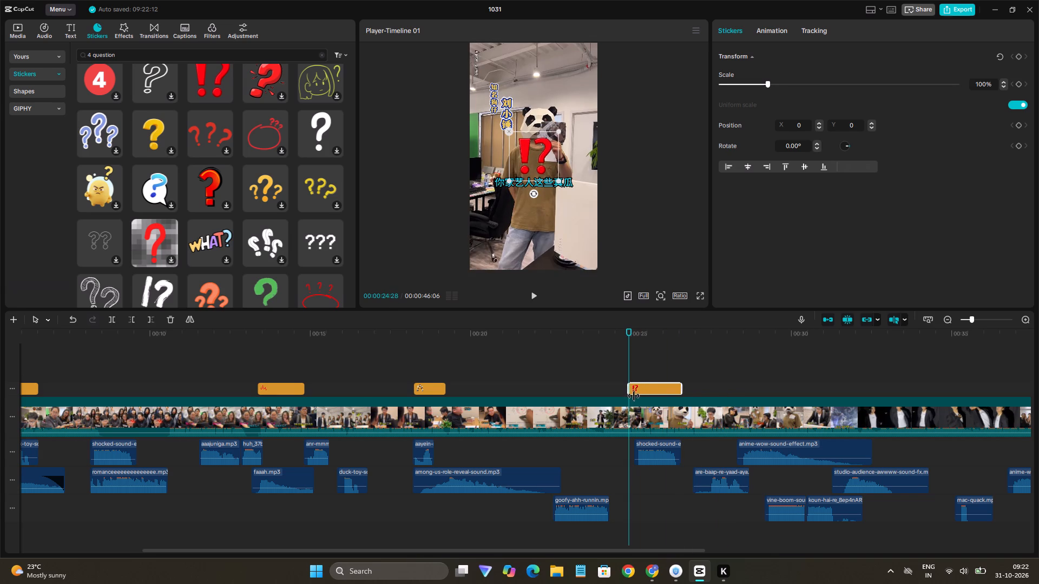
left_click_drag(634, 396, 637, 400)
Scale the red "!?" sticker down to 52% and place it beside the panda head's ear at about X 577, Y 1280.
left_click(628, 375)
key("space")
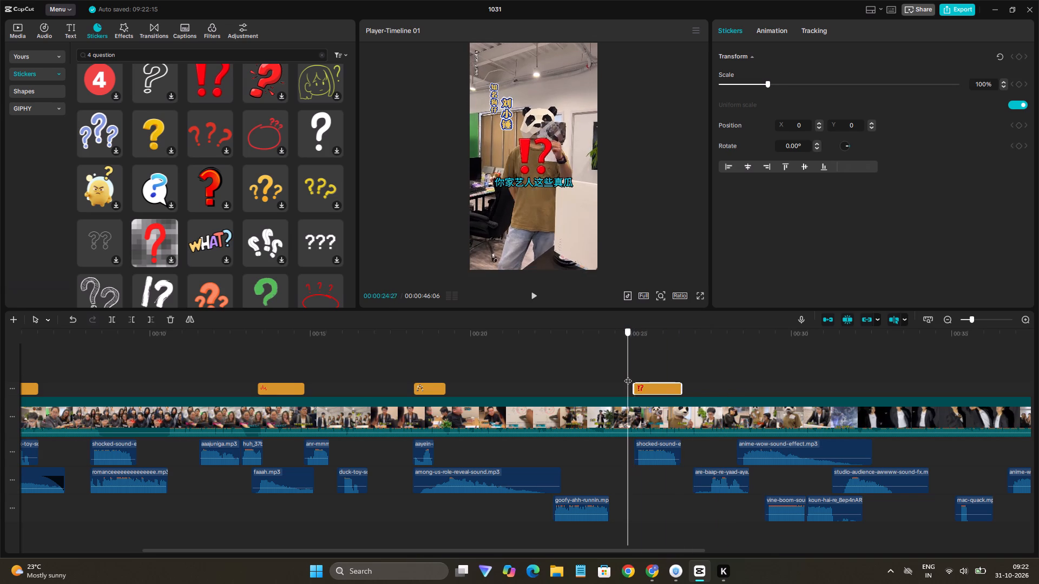
key("space")
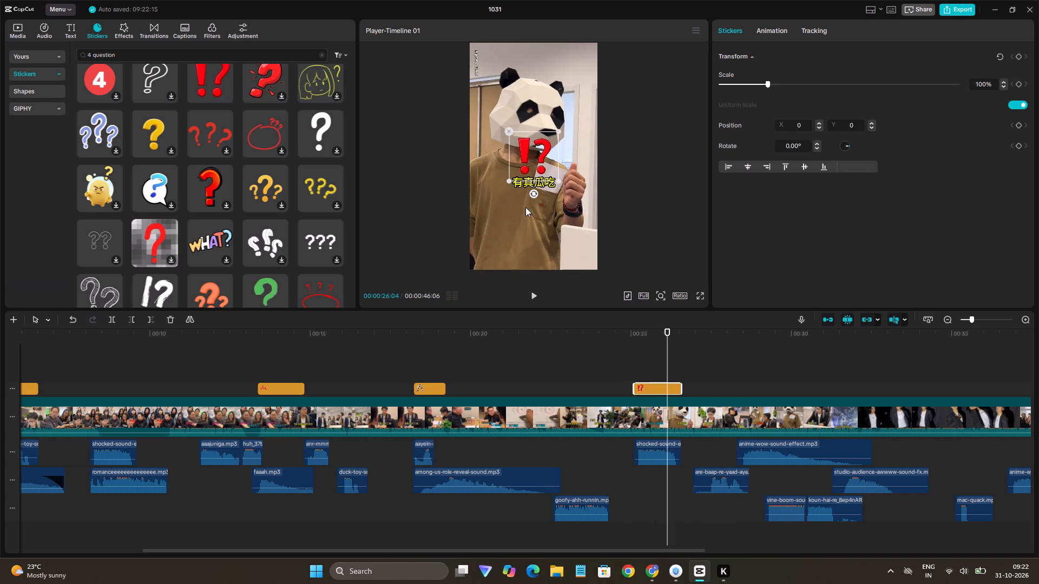
left_click_drag(554, 178, 538, 163)
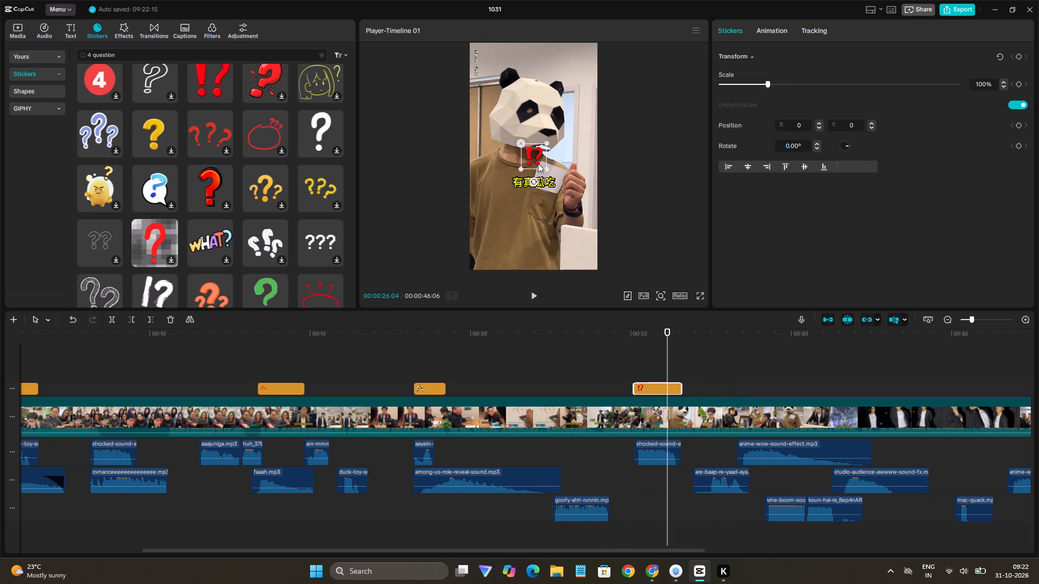
left_click_drag(534, 157, 571, 74)
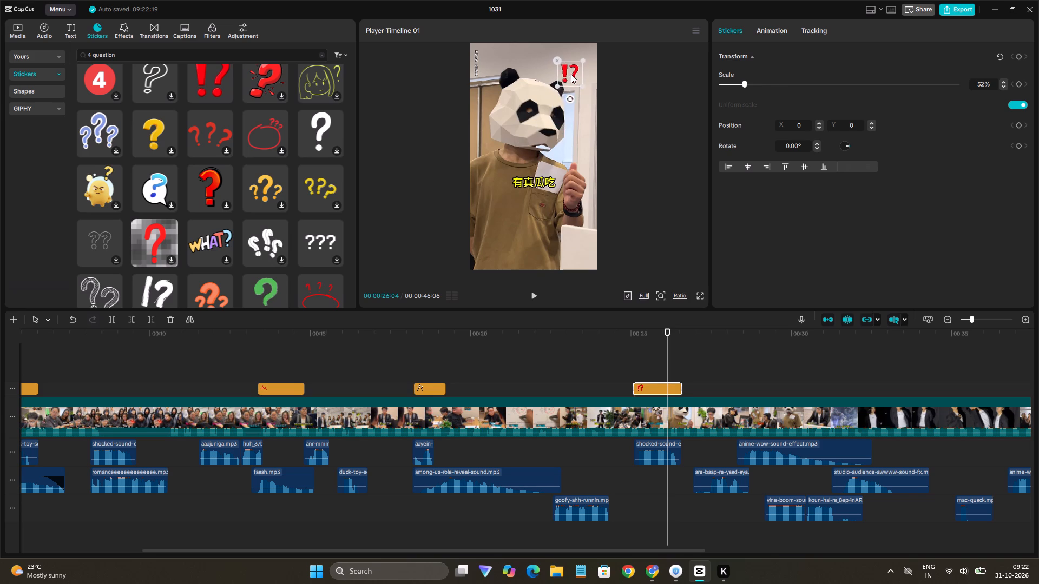
left_click_drag(571, 74, 569, 99)
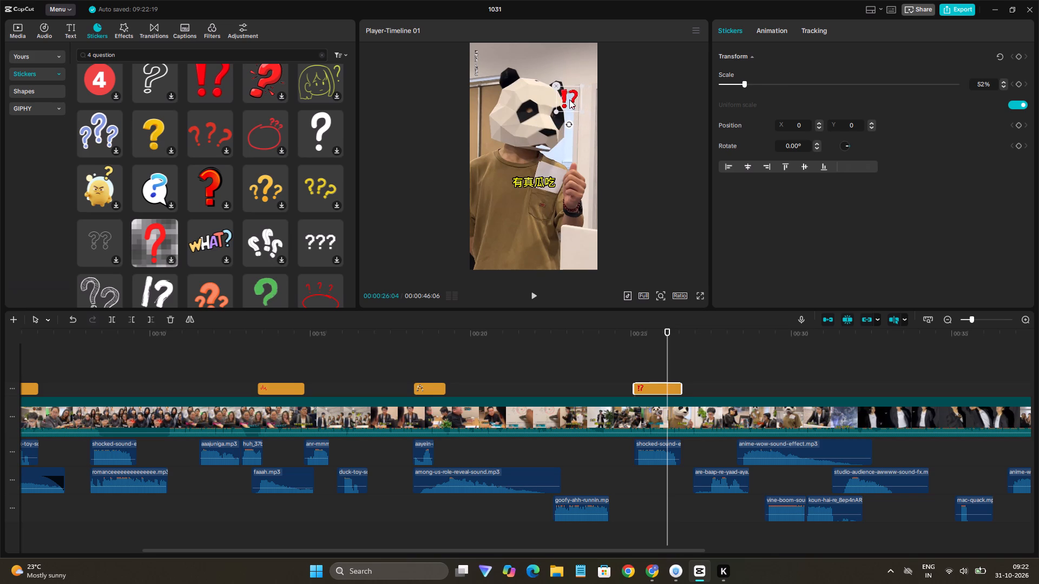
left_click_drag(569, 99, 568, 81)
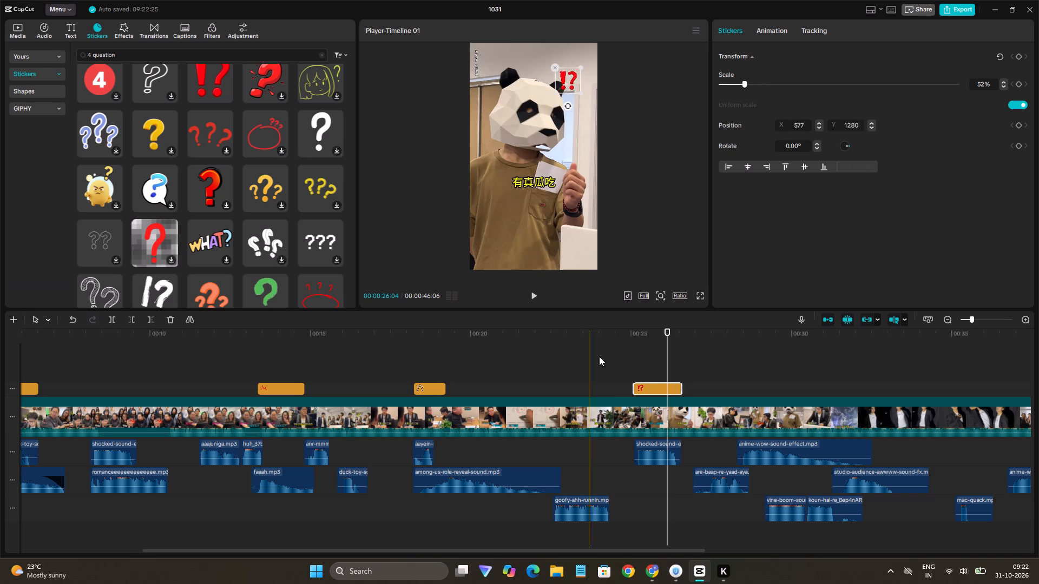
Play back the "!?" sticker scene and the scenes following it, up to about 00:00:29:20.
left_click(614, 366)
key("space")
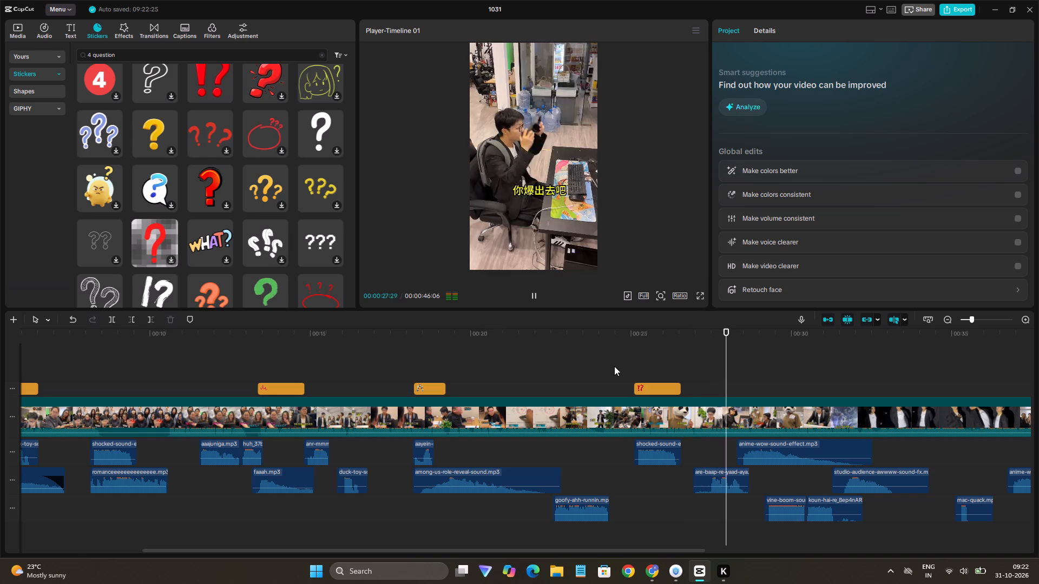
key("space")
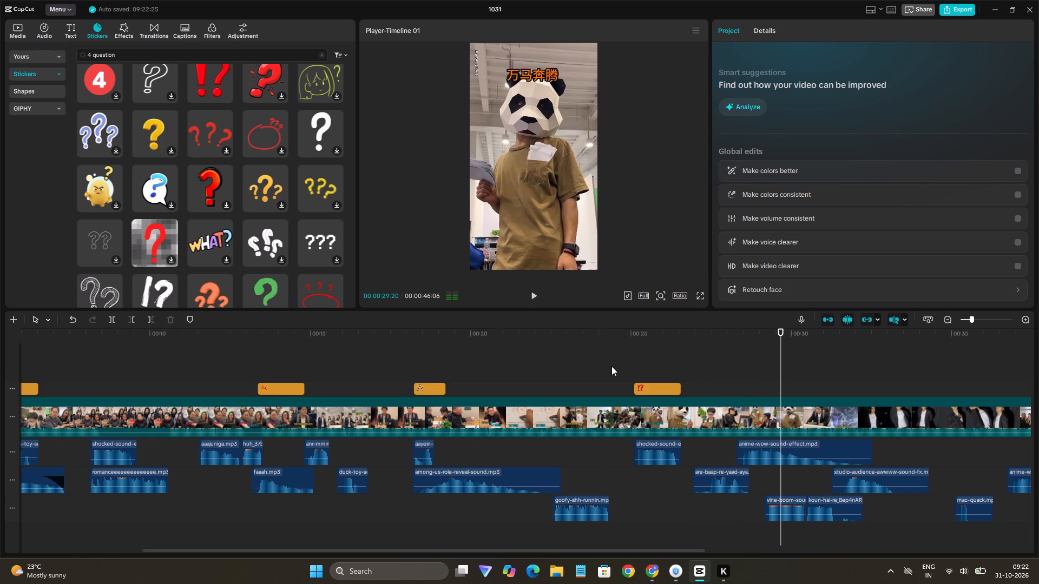
Browse the "4 question" sticker results for another reaction sticker.
scroll(221, 221, "down", 4)
scroll(191, 240, "up", 2)
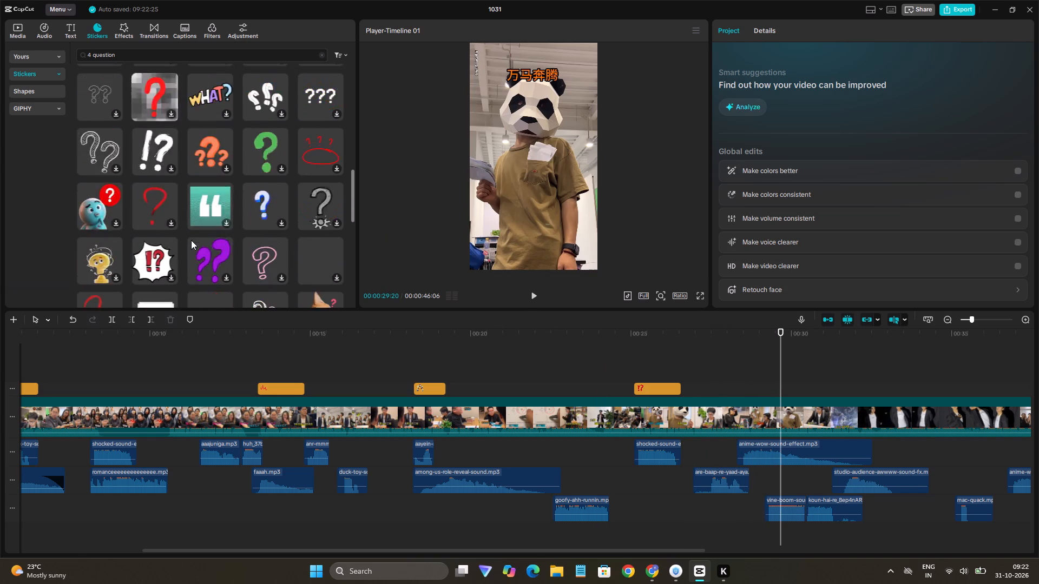
scroll(191, 240, "up", 5)
scroll(191, 240, "down", 6)
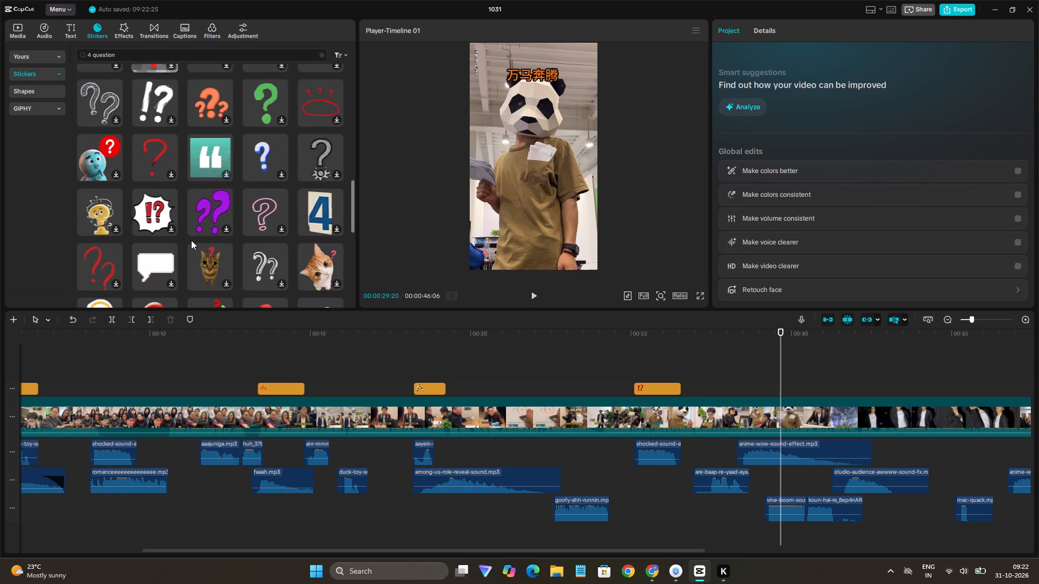
scroll(191, 240, "down", 10)
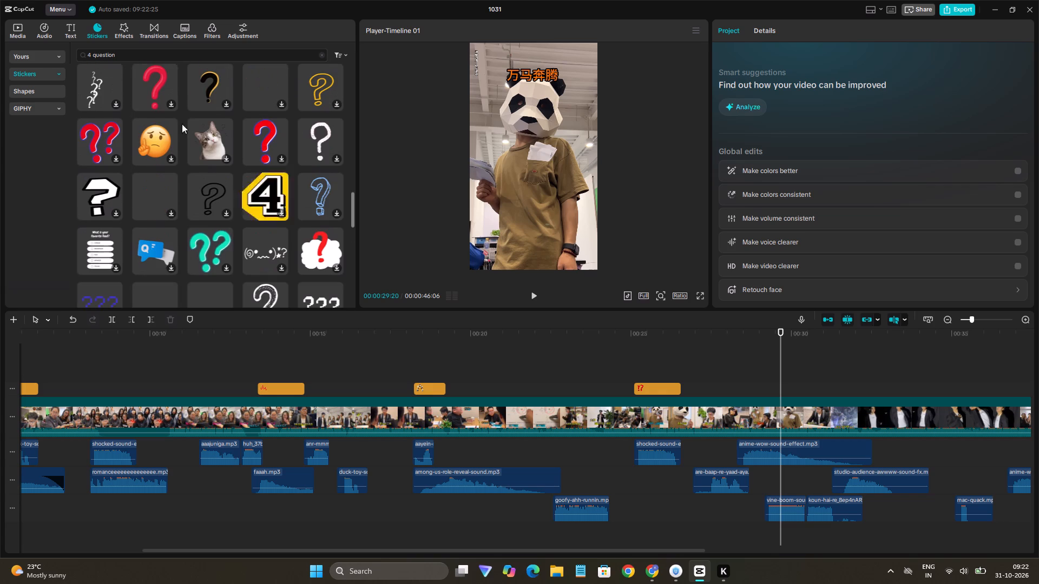
Search the stickers for "mark" and add the three red exclamation marks to the sticker track at about 00:00:28.
left_click_drag(146, 57, 2, 54)
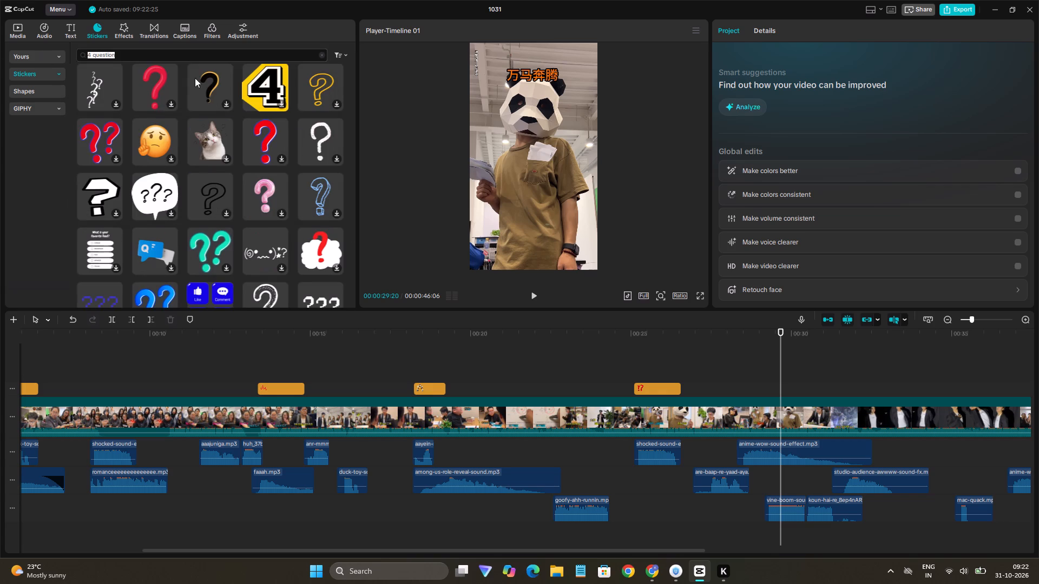
left_click(320, 55)
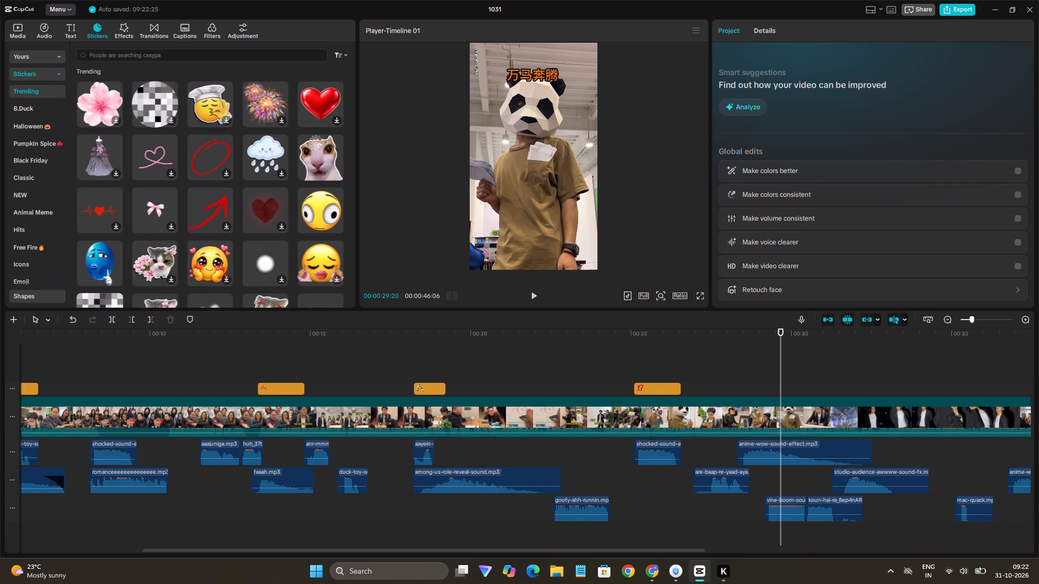
left_click(219, 52)
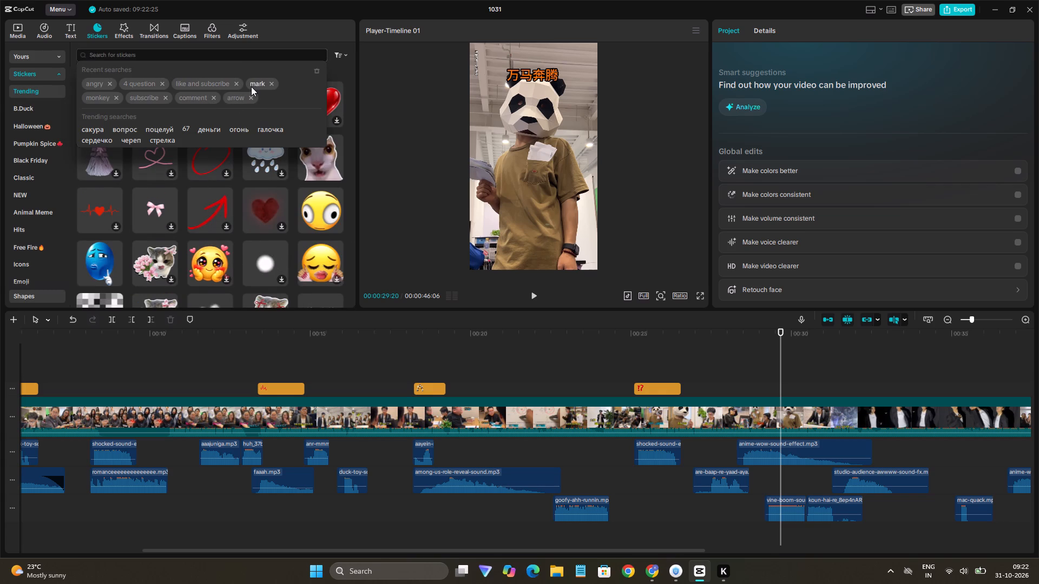
left_click(251, 87)
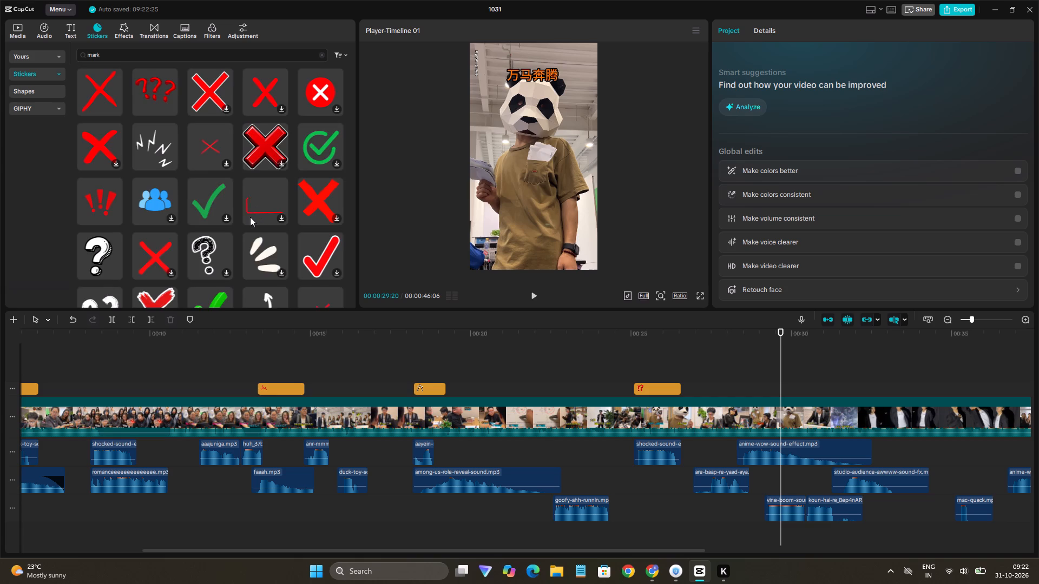
scroll(250, 217, "down", 9)
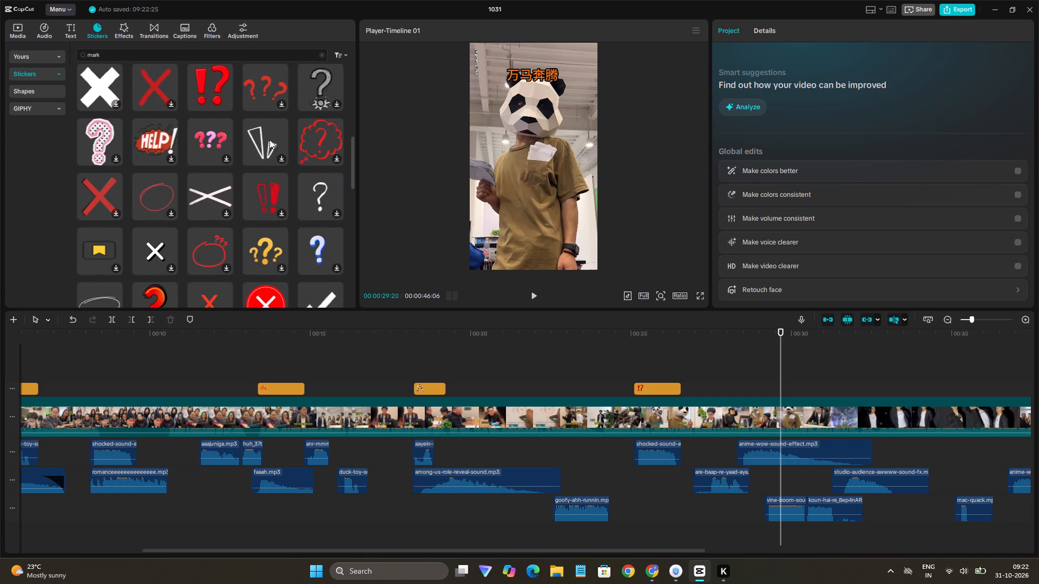
scroll(253, 171, "down", 9)
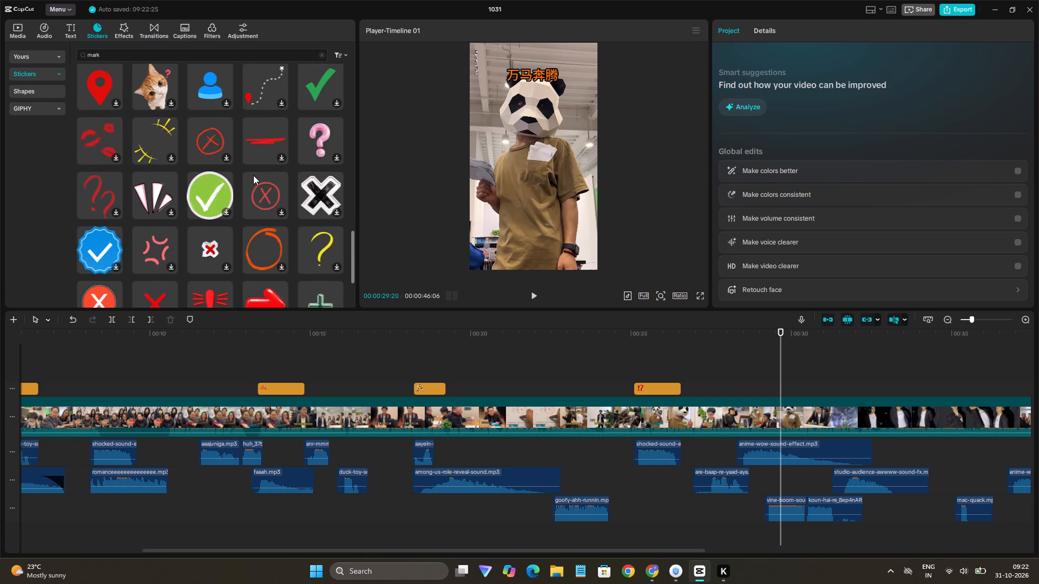
scroll(253, 175, "down", 5)
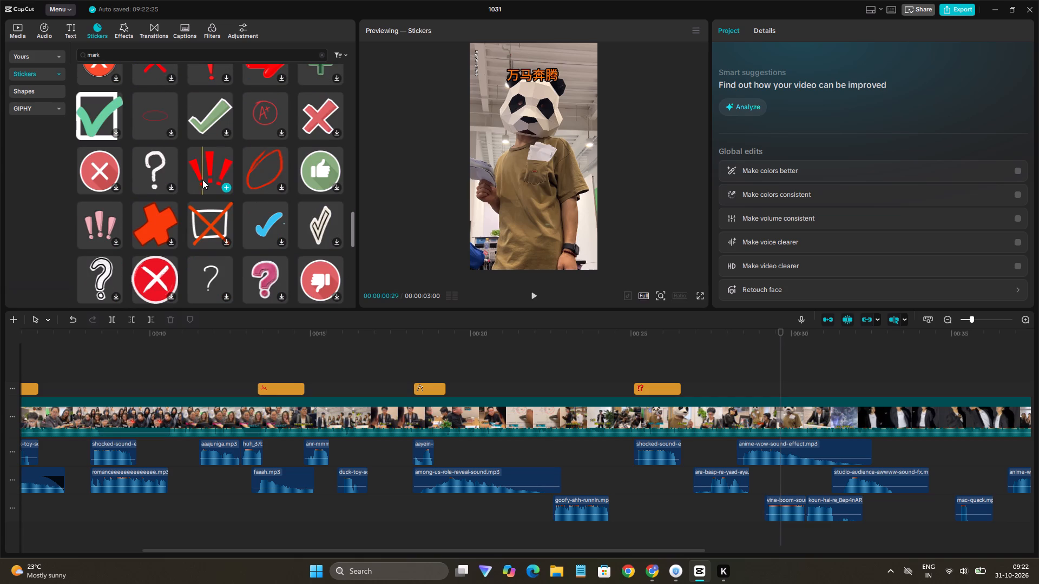
left_click_drag(210, 175, 672, 361)
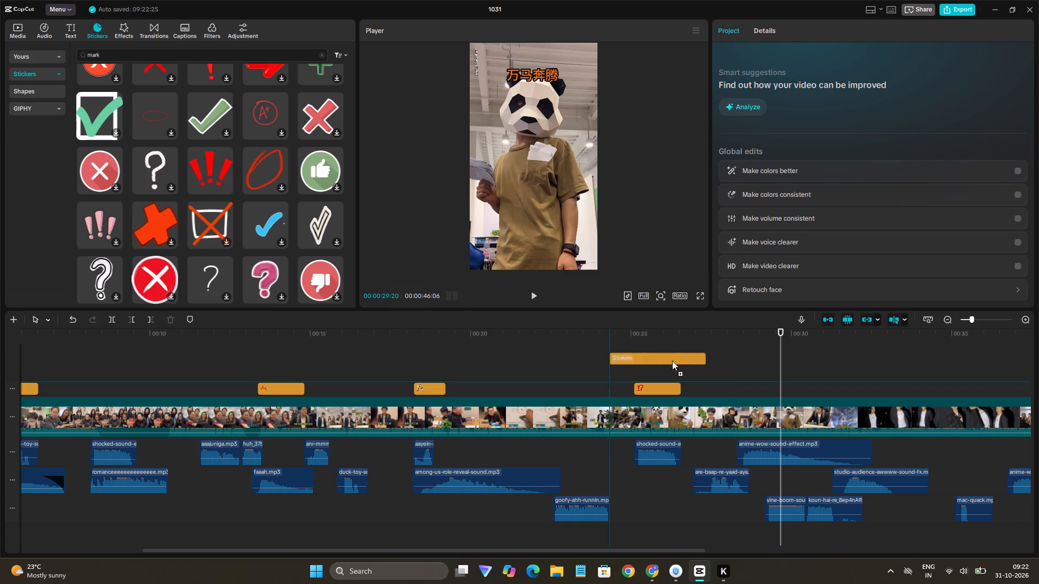
left_click_drag(672, 361, 740, 392)
Preview the office scene and move the exclamation-marks sticker to start at 00:00:28:16, where the shot with both men begins.
left_click(713, 359)
key("space")
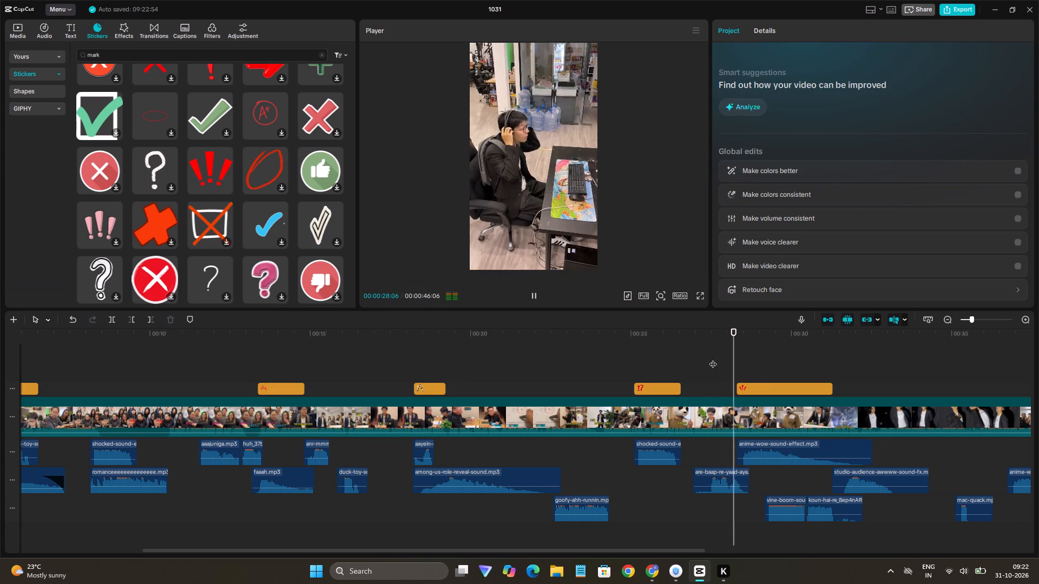
key("space")
left_click_drag(760, 389, 779, 389)
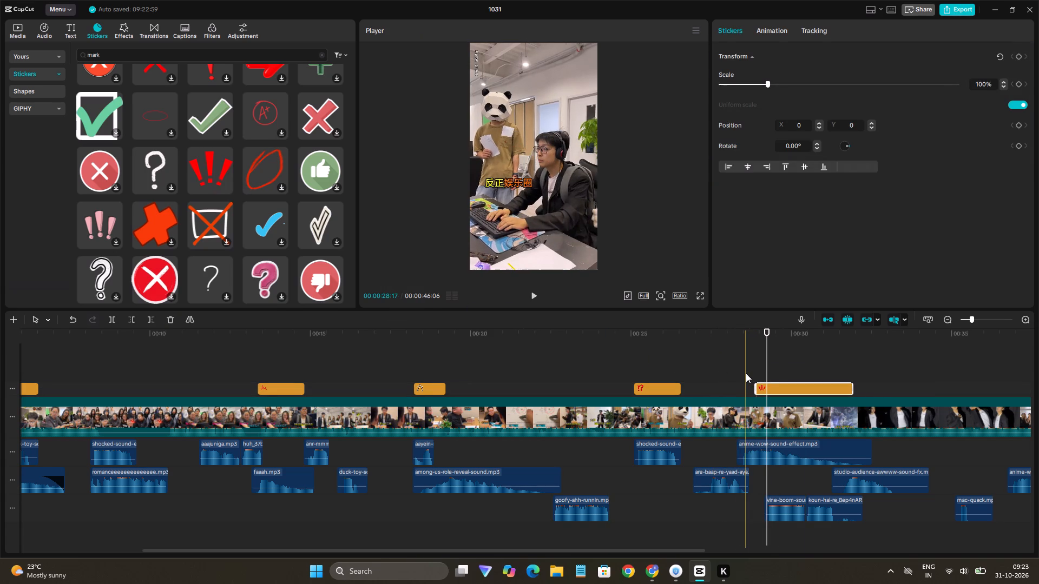
key("Left")
key("Left")
key("Left")
key("Left")
key("Left")
key("Right")
key("Right")
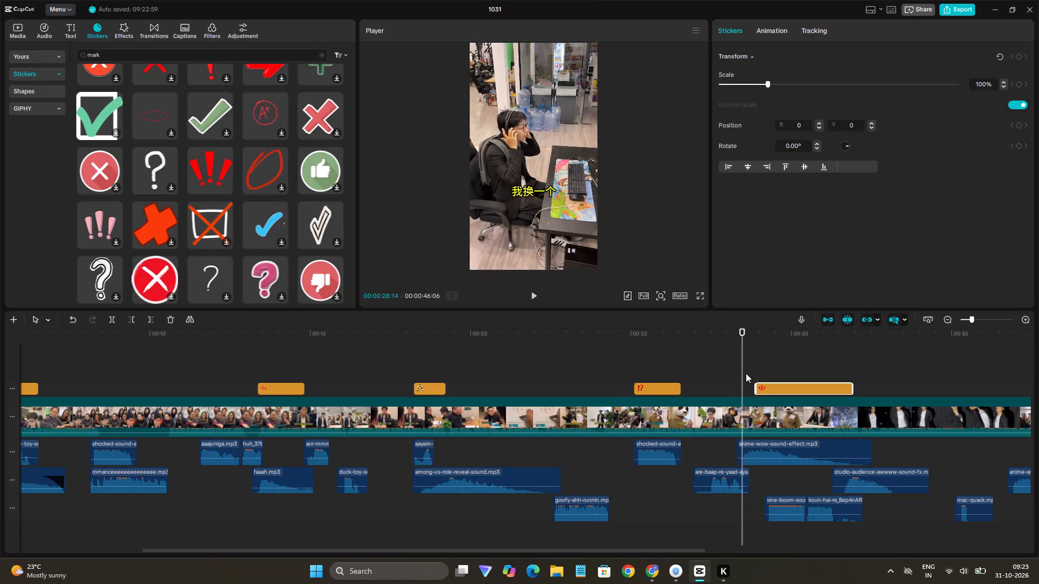
key("Right")
left_click_drag(765, 387, 752, 390)
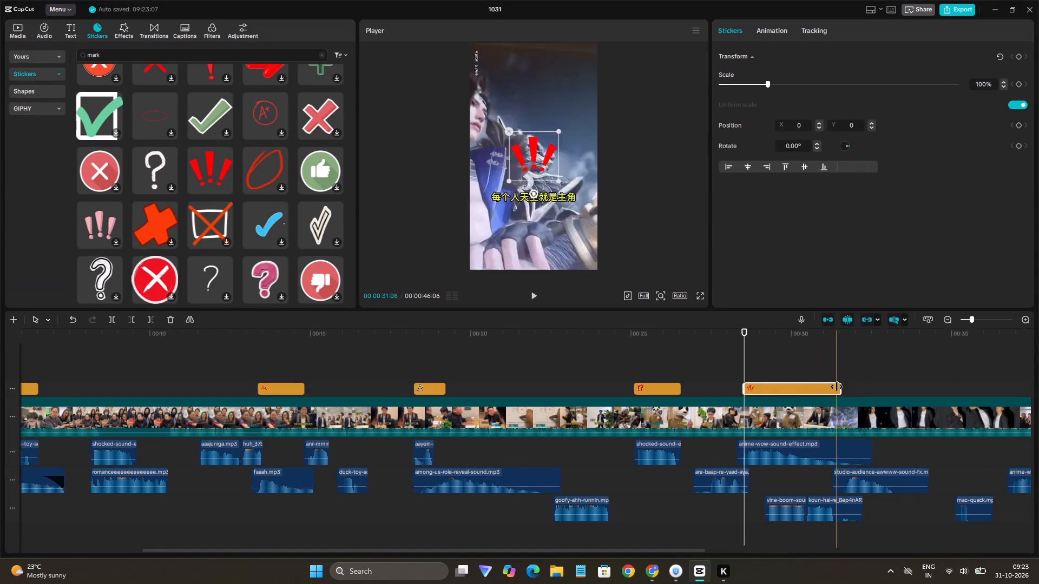
Trim the end of the exclamation-marks sticker to about 00:00:30.
left_click_drag(839, 388, 789, 399)
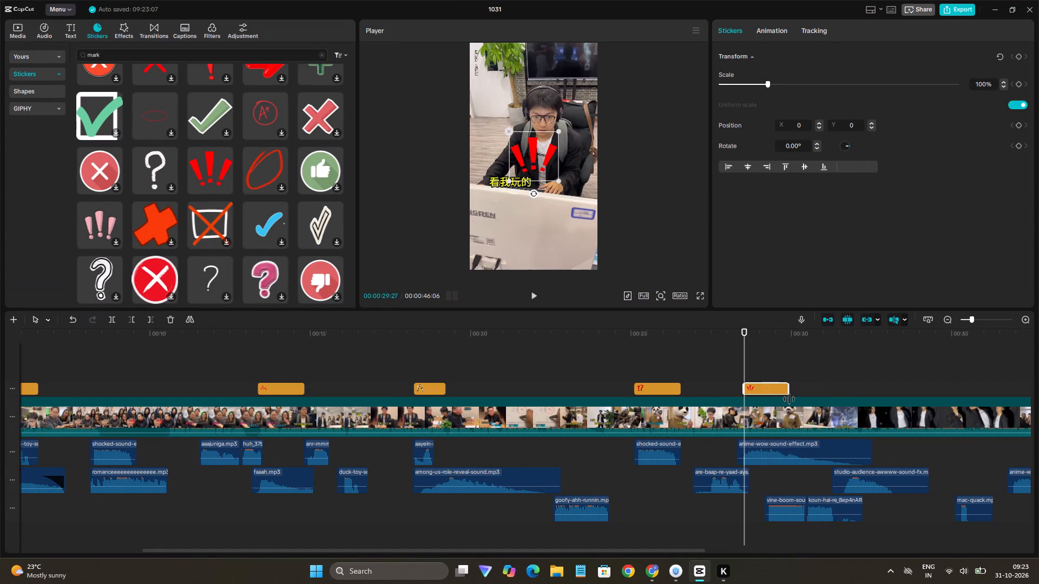
left_click_drag(789, 399, 793, 400)
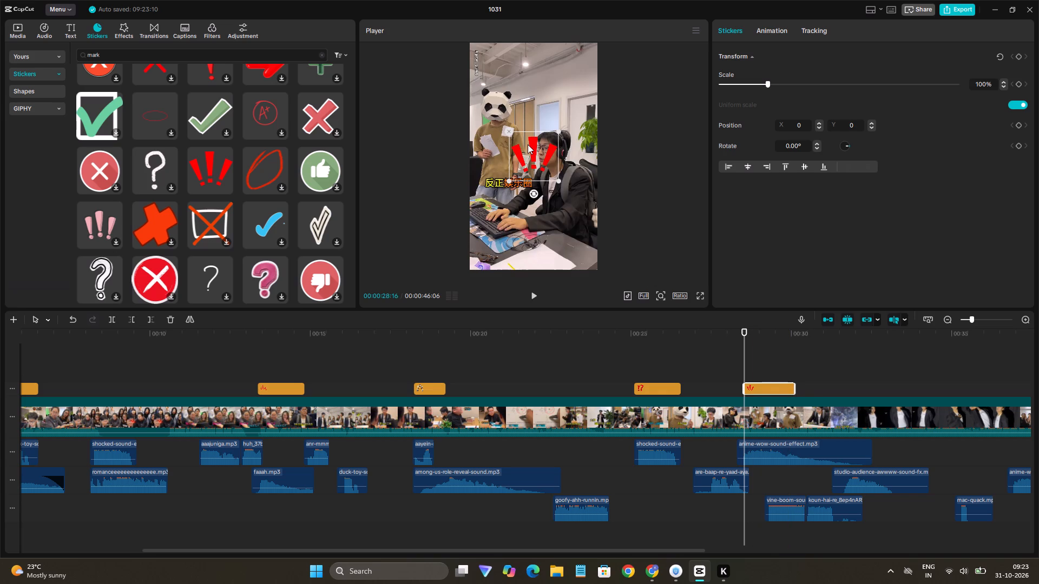
Scale the exclamation-marks sticker to 89%, place it above the seated man's head at about X 586, Y 887, and check it full screen.
left_click_drag(531, 148, 552, 74)
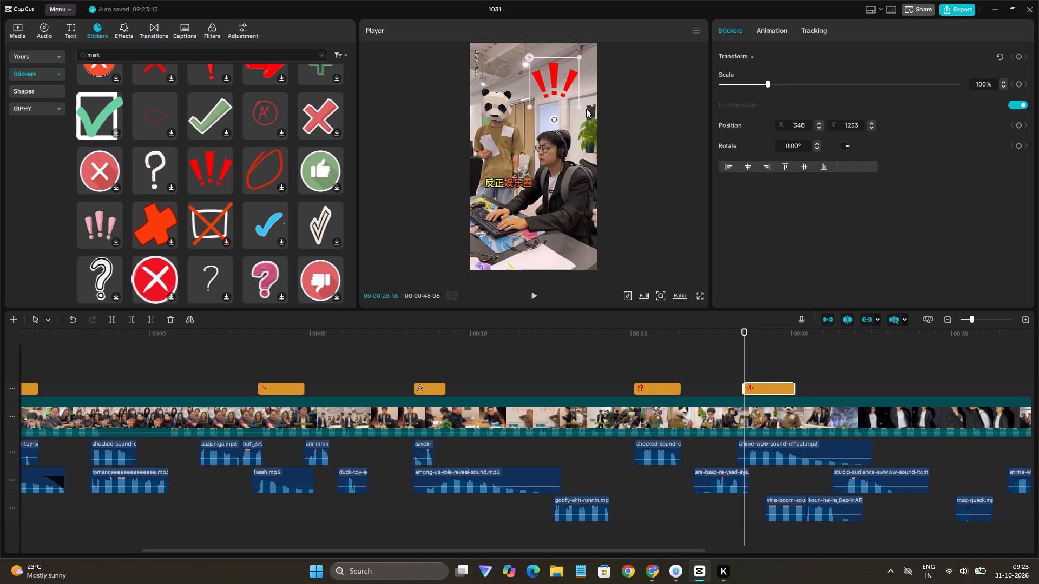
left_click(580, 105)
left_click_drag(568, 89, 583, 109)
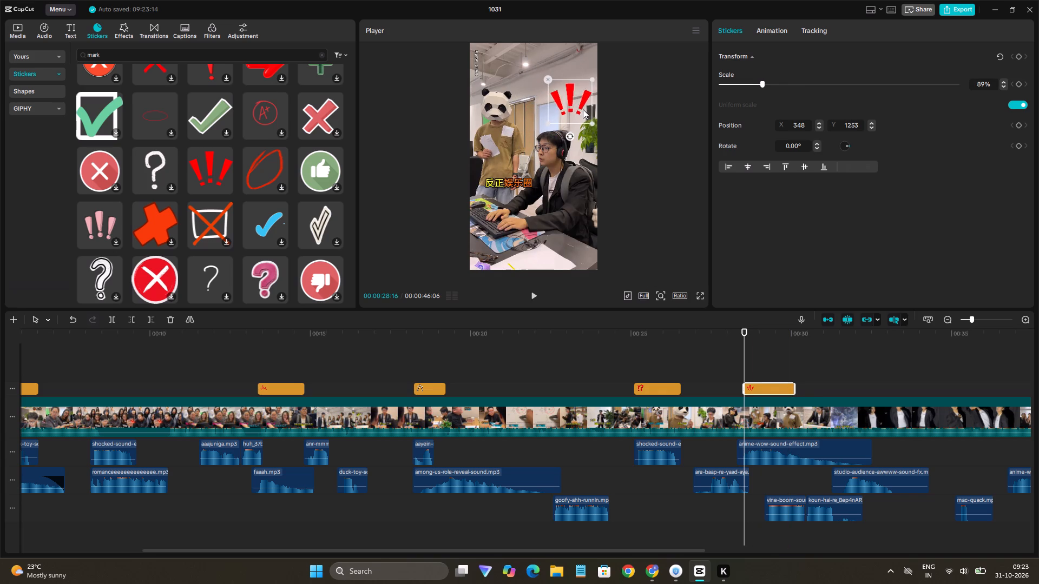
left_click_drag(583, 109, 582, 111)
left_click(699, 299)
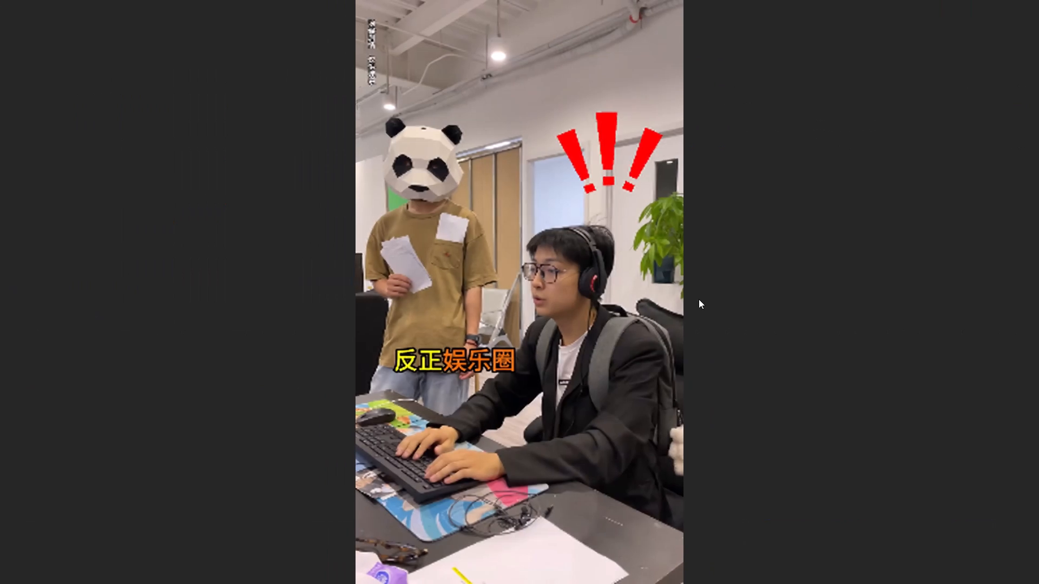
left_click(663, 543)
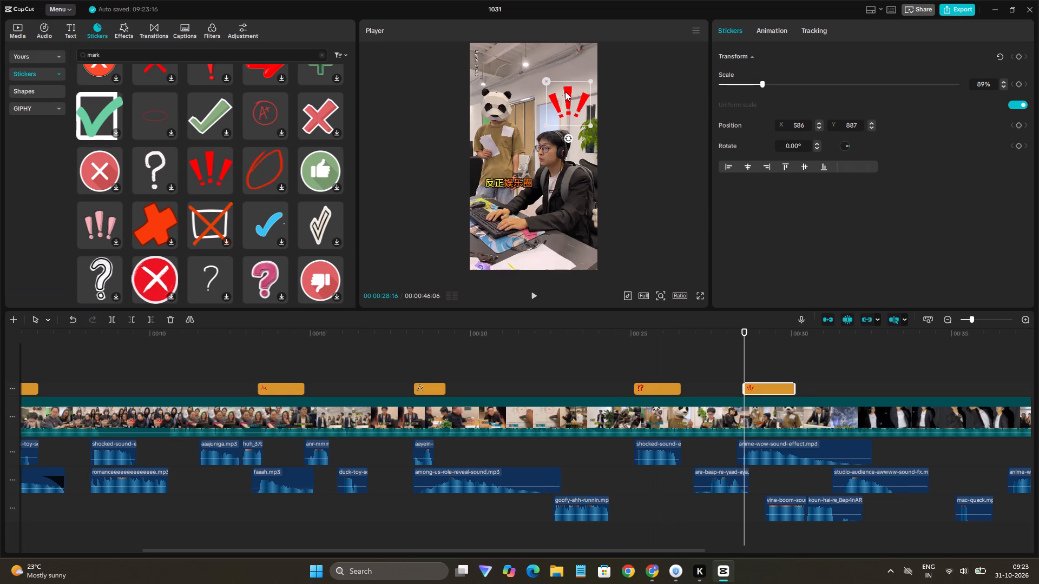
Reposition the exclamation-marks sticker to about X 540, Y 1097, rotate it about 10°, and check it full screen.
left_click_drag(578, 102, 569, 102)
left_click_drag(571, 104, 573, 100)
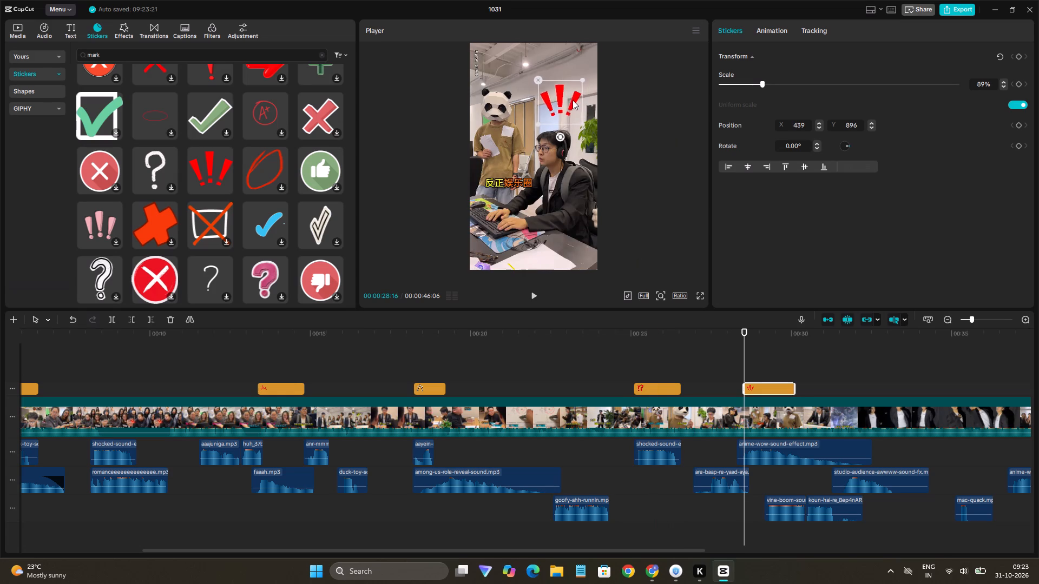
left_click_drag(573, 100, 577, 92)
left_click_drag(567, 128, 555, 130)
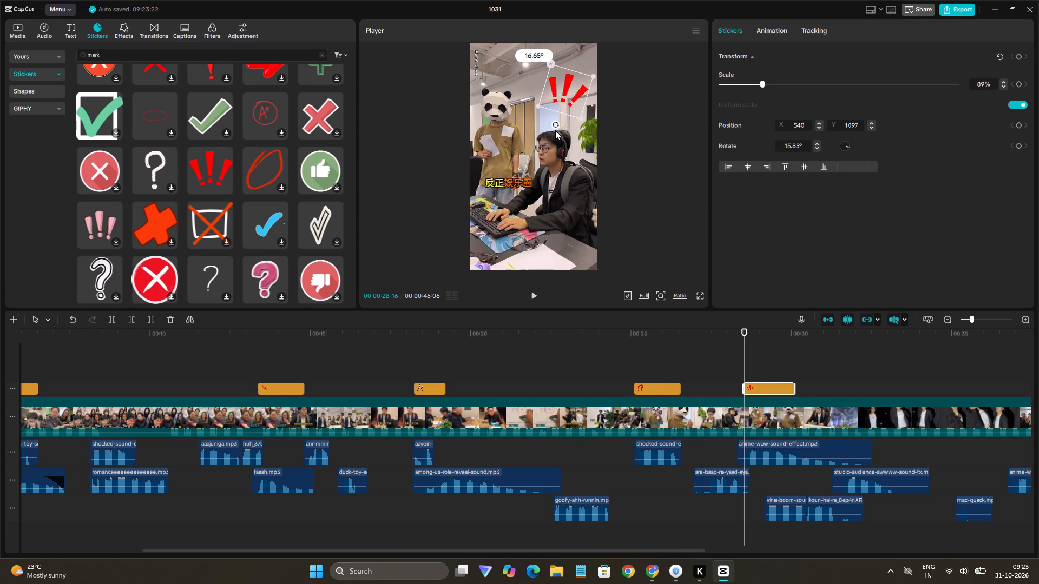
left_click_drag(555, 130, 560, 135)
left_click(700, 295)
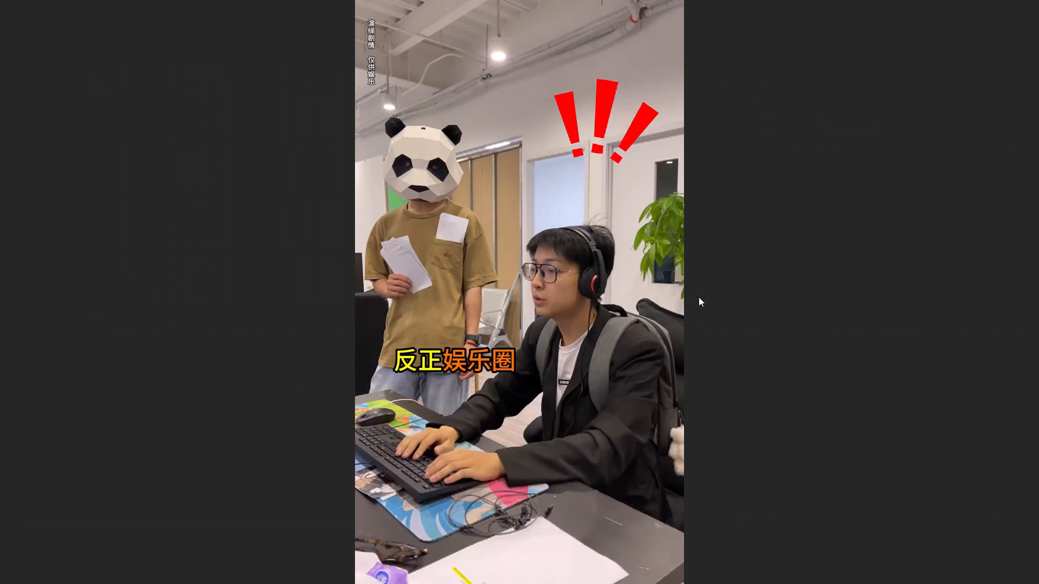
left_click(662, 538)
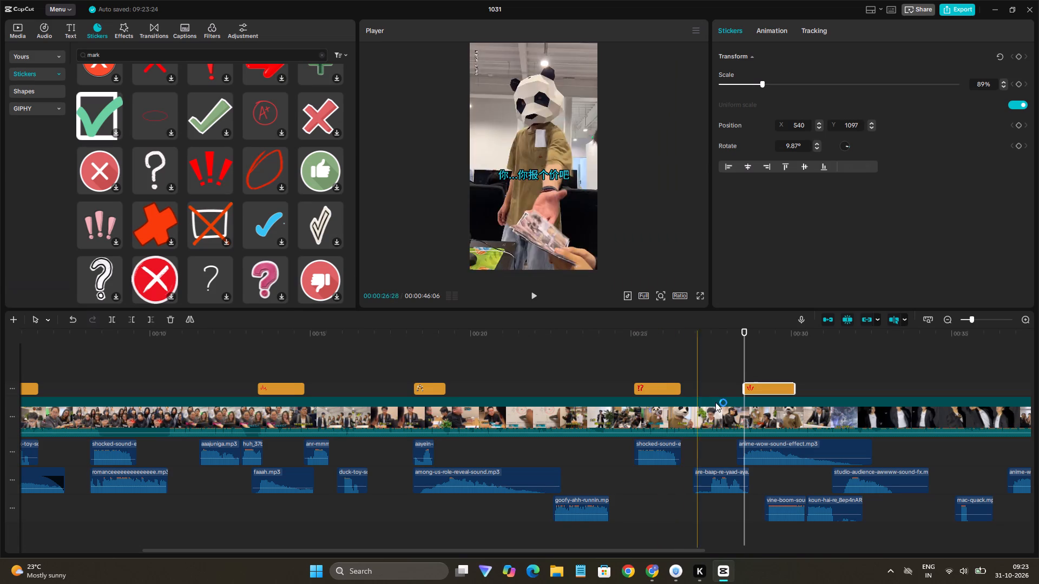
Preview the shots under the exclamation-marks sticker and trim the sticker's end to about 00:00:29:14.
left_click(732, 381)
key("space")
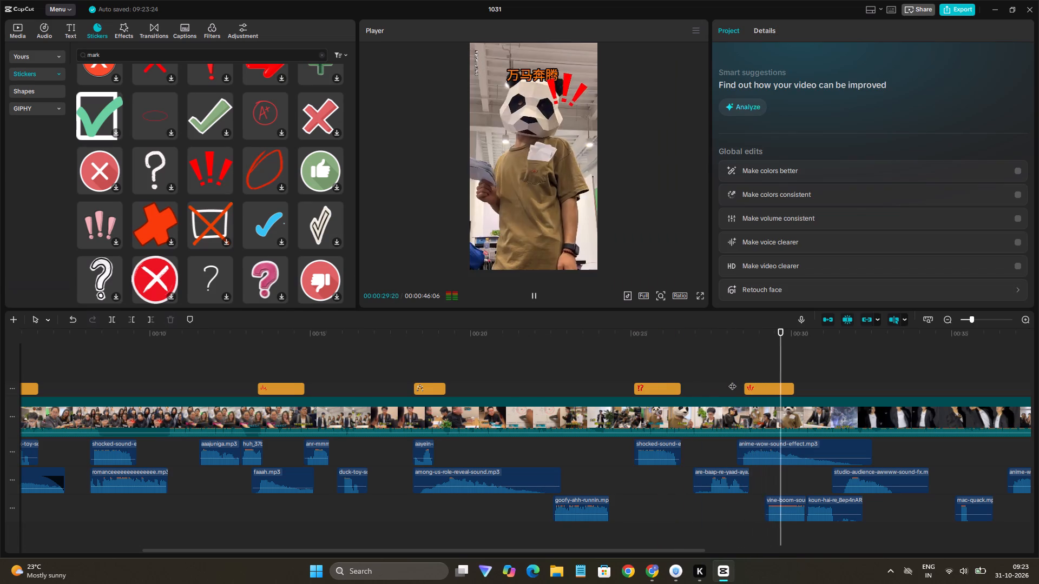
key("space")
left_click(751, 382)
key("space")
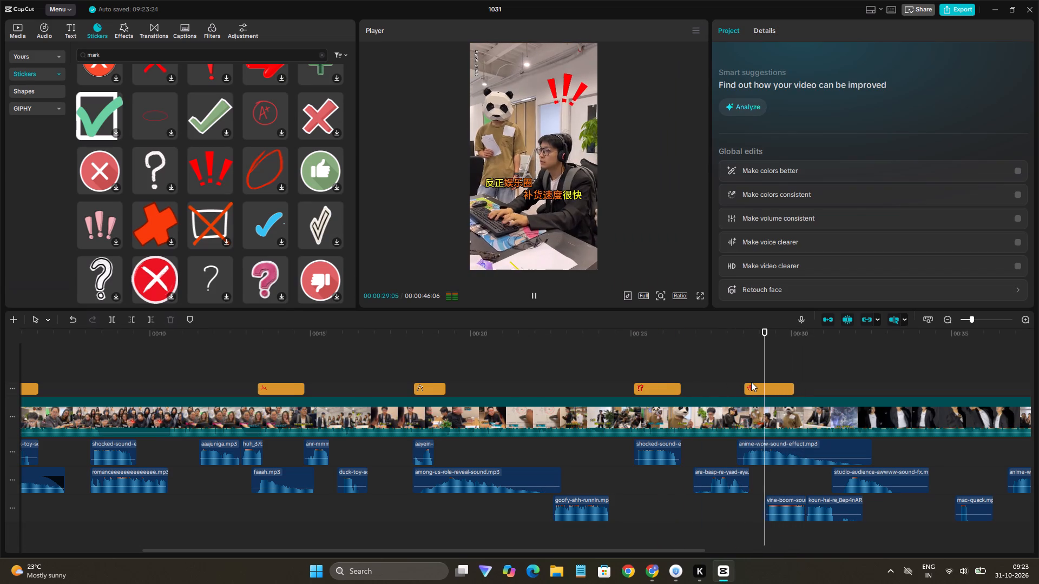
key("space")
key("space")
key("space")
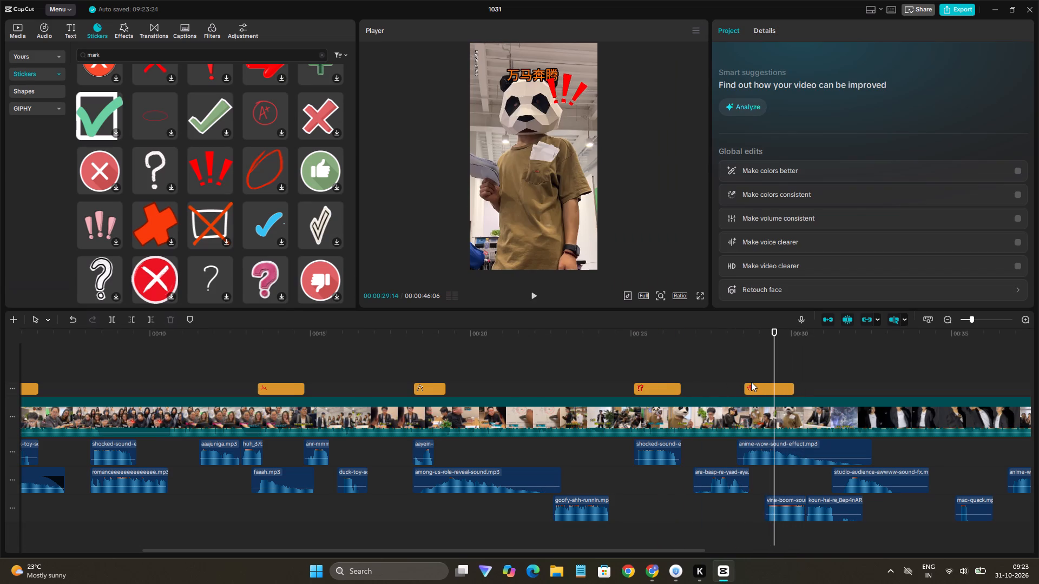
key("space")
key("space")
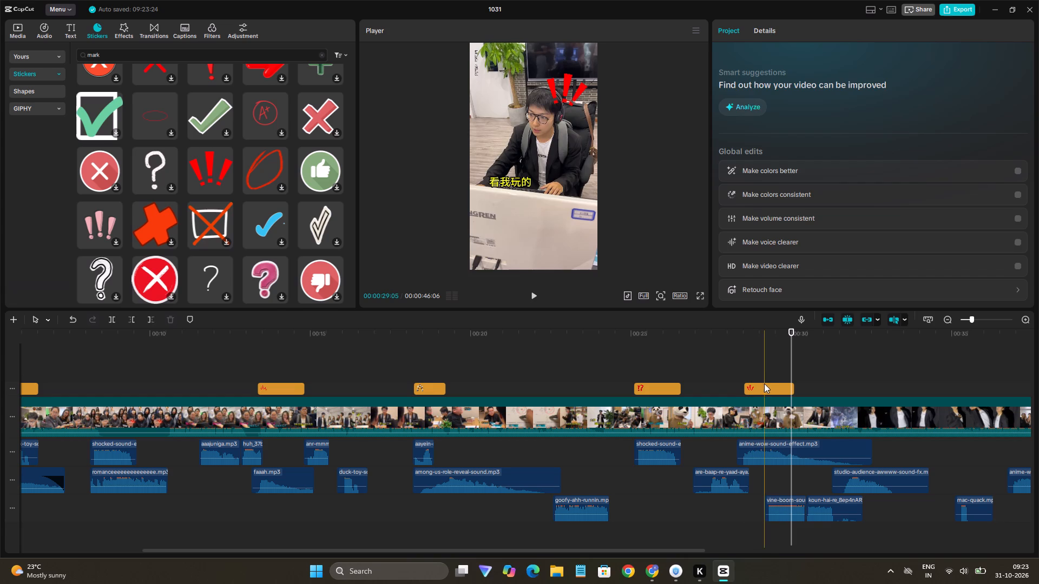
left_click(764, 383)
left_click_drag(792, 389, 777, 402)
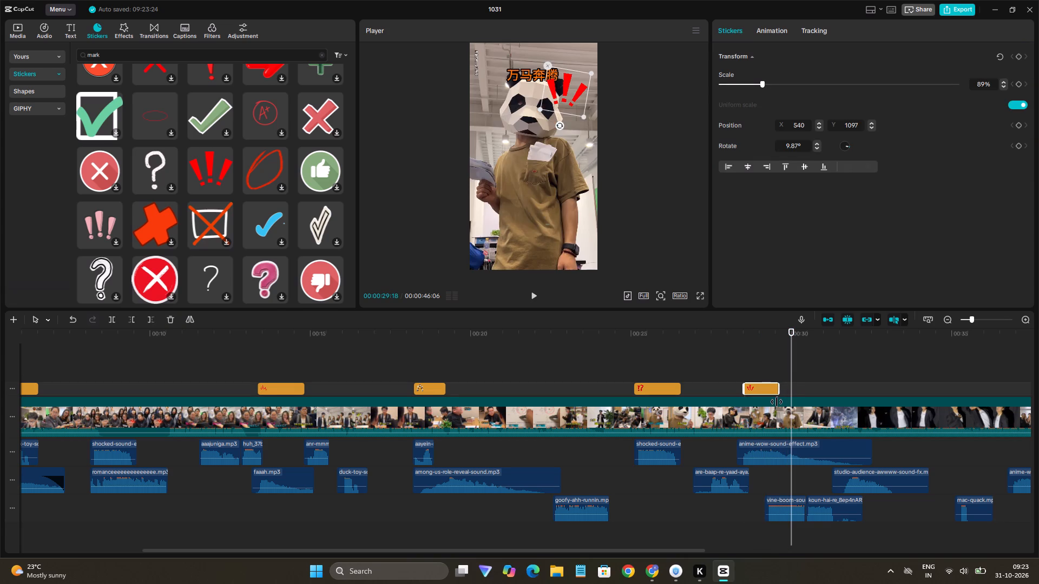
left_click_drag(777, 402, 772, 407)
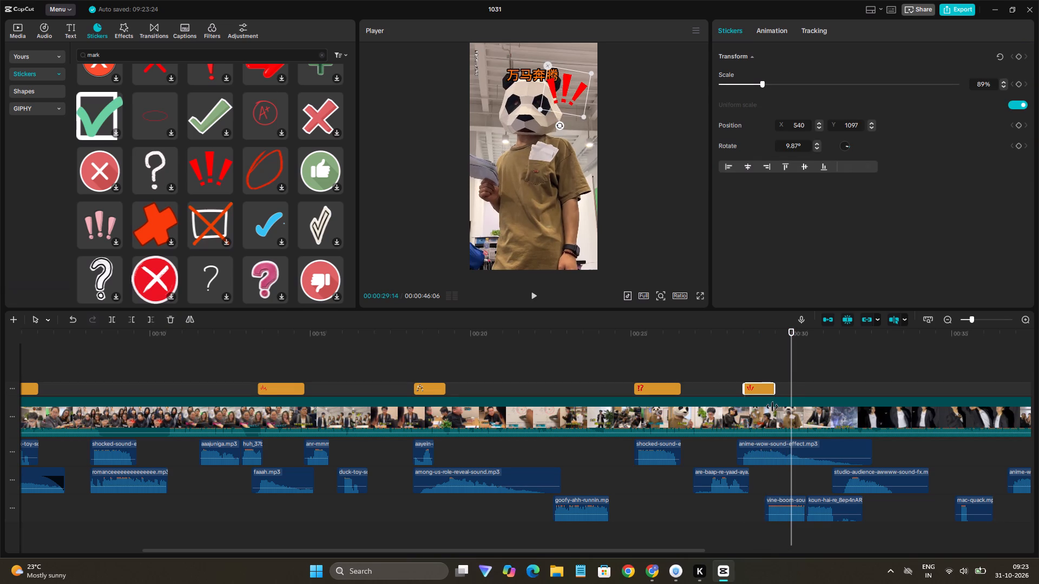
left_click_drag(772, 407, 771, 409)
Preview the video from the exclamation-marks sticker onward and again from about 00:00:15, looking for moments that need another sticker.
left_click(757, 367)
left_click(743, 366)
key("space")
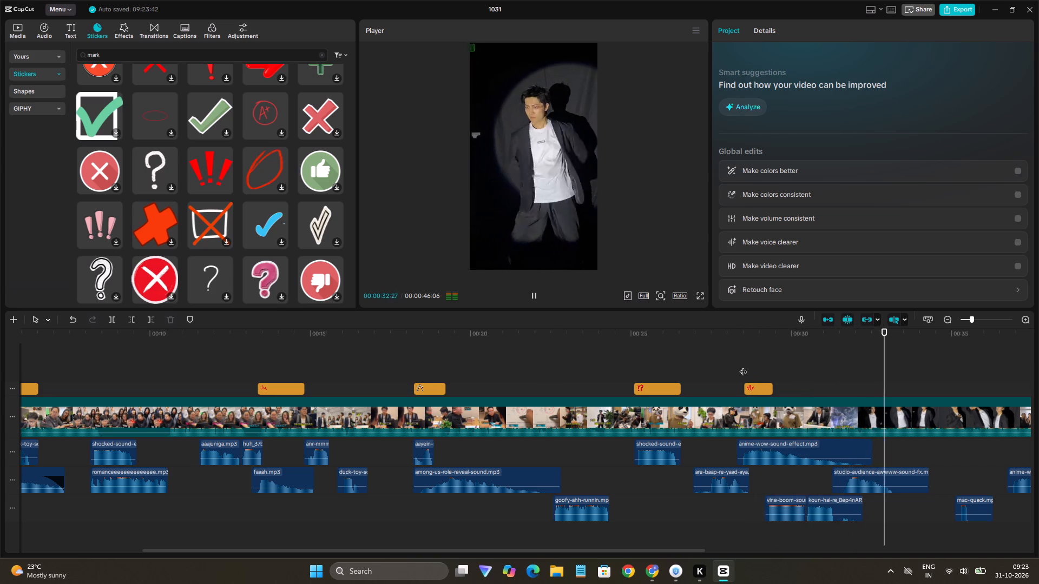
scroll(232, 209, "up", 3)
scroll(231, 208, "down", 3)
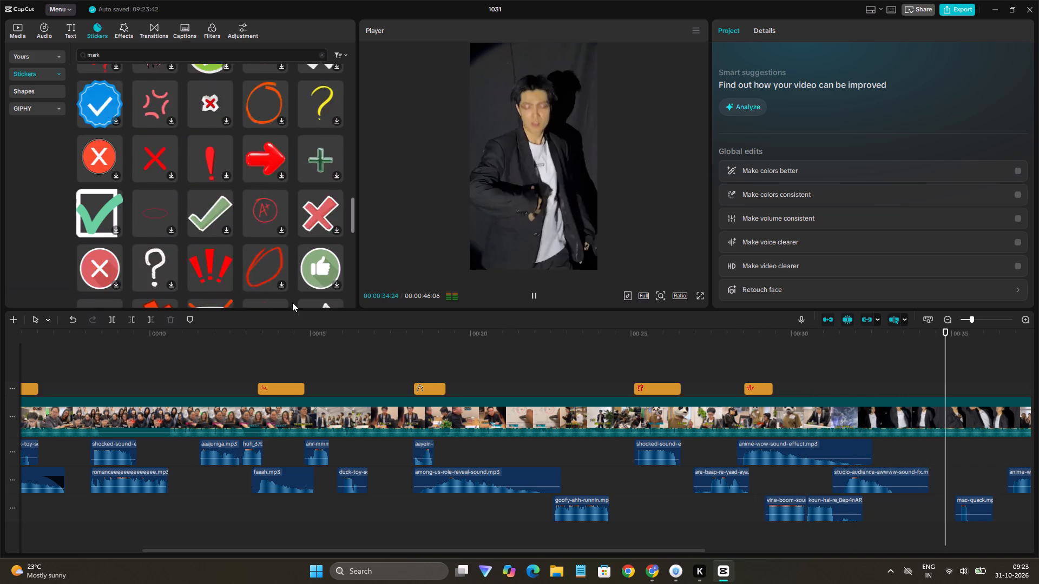
left_click(327, 364)
key("space")
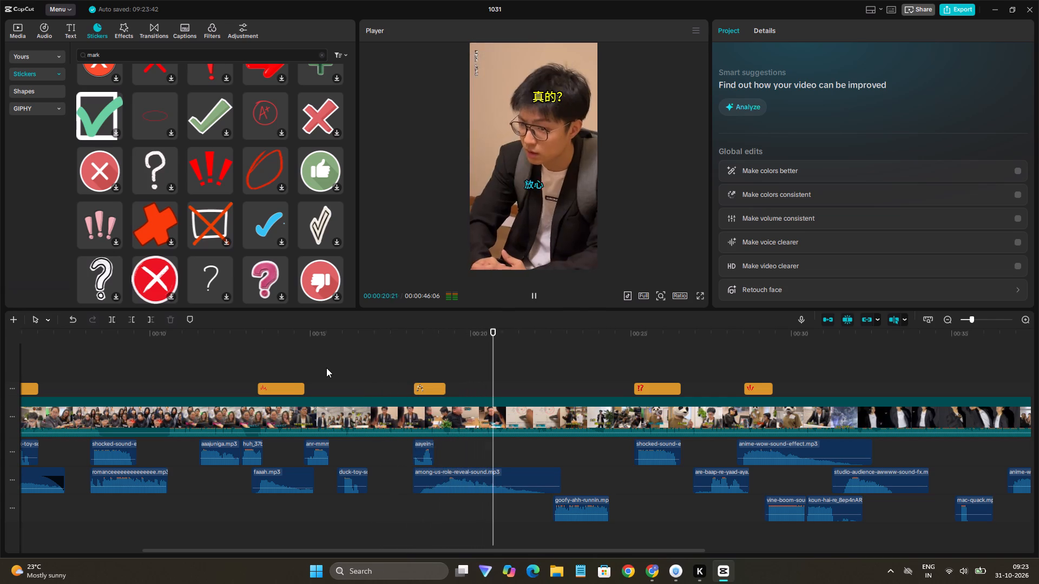
key("space")
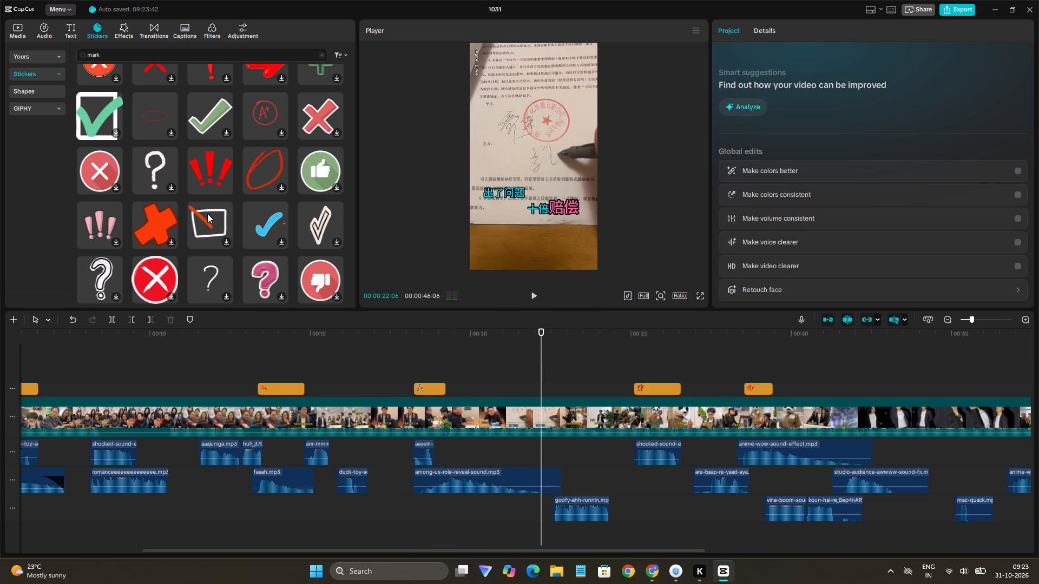
Download the red exclamation mark on a yellow burst from the "mark" results and add it within the first second of the video.
scroll(207, 214, "down", 3)
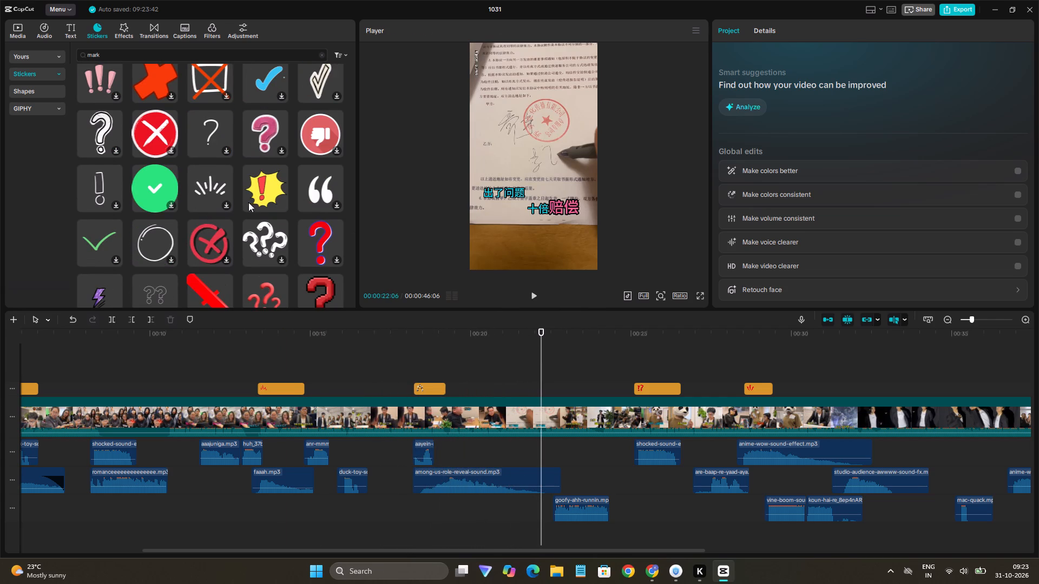
left_click(254, 190)
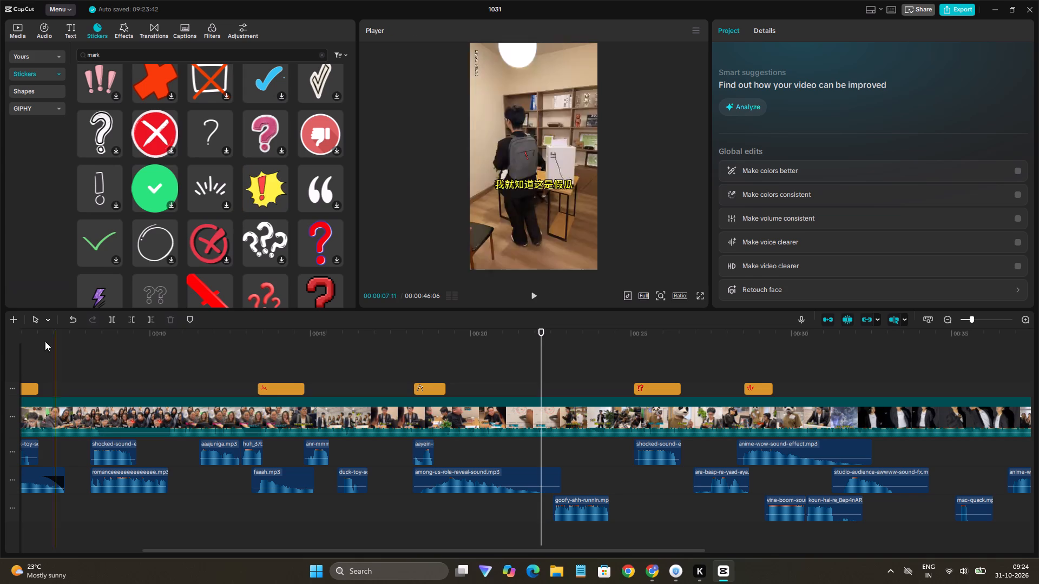
left_click_drag(67, 377, 0, 356)
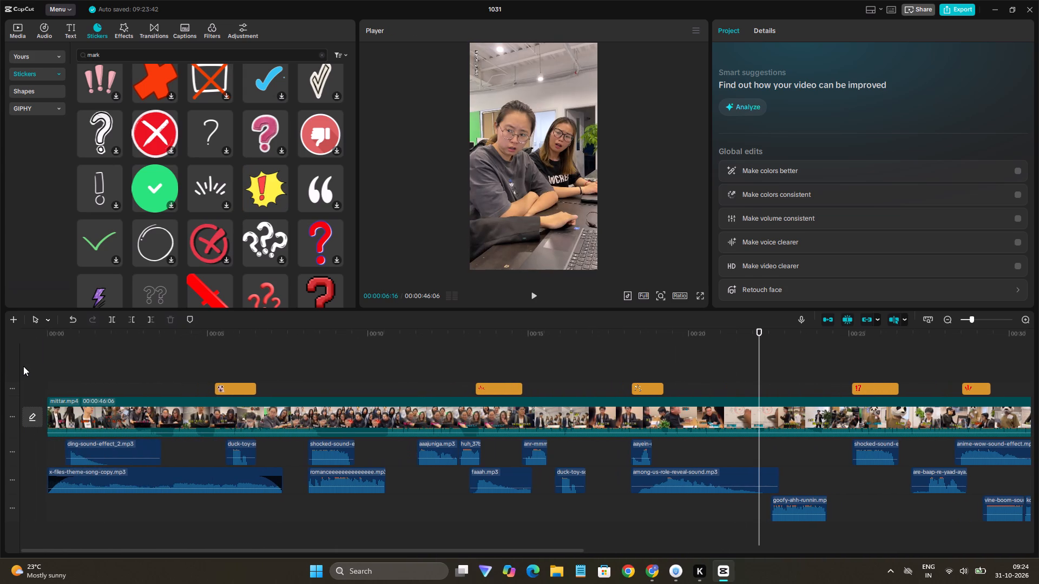
left_click(26, 365)
key("space")
key("space")
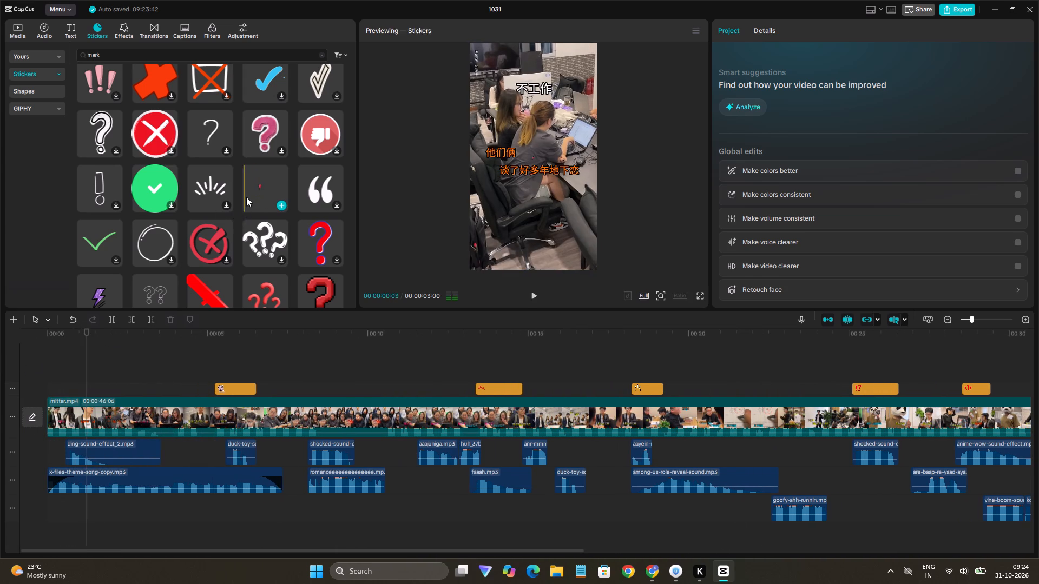
left_click_drag(246, 197, 64, 368)
Move the yellow-burst sticker onto the existing sticker track, shift its start to about 00:00:00:10, and preview the timing.
left_click(49, 352)
key("space")
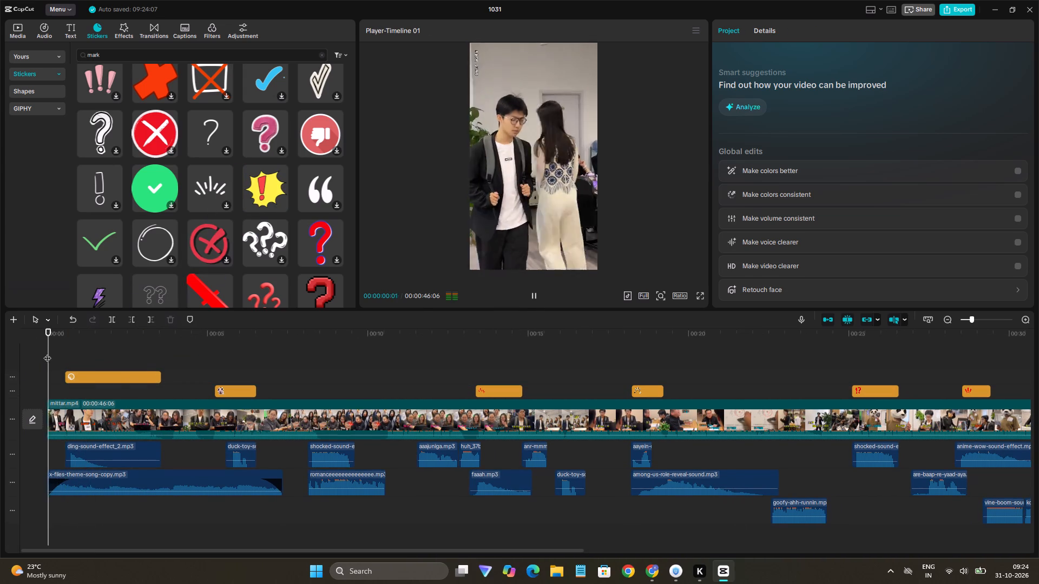
key("space")
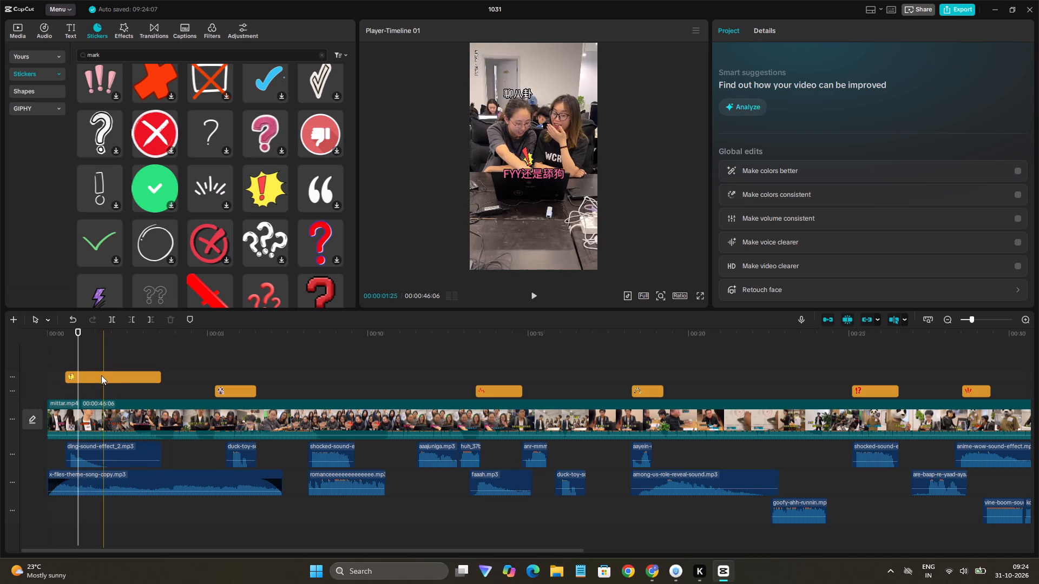
left_click_drag(101, 375, 105, 391)
left_click(68, 372)
key("space")
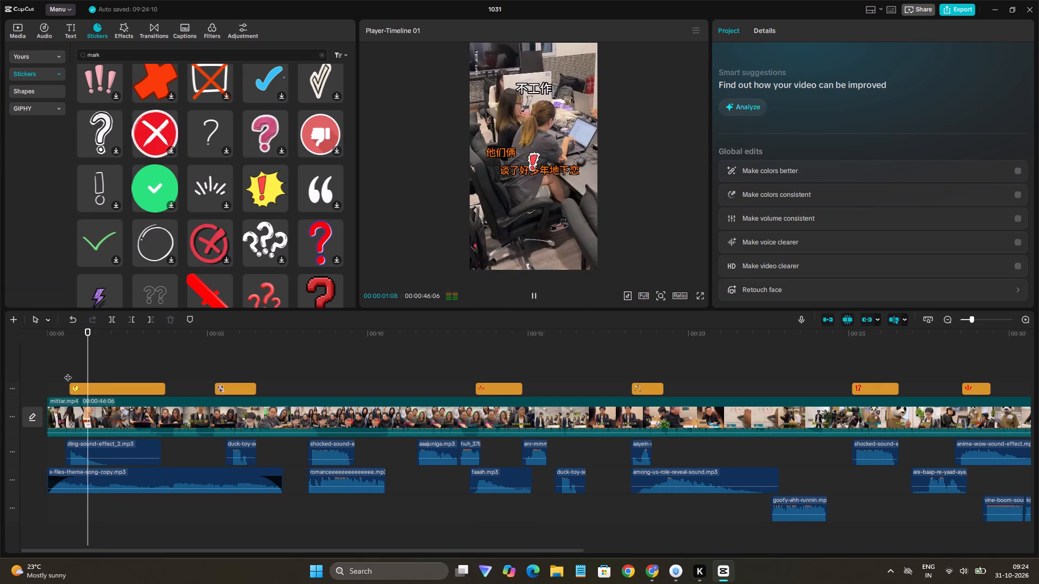
key("space")
left_click_drag(97, 387, 91, 389)
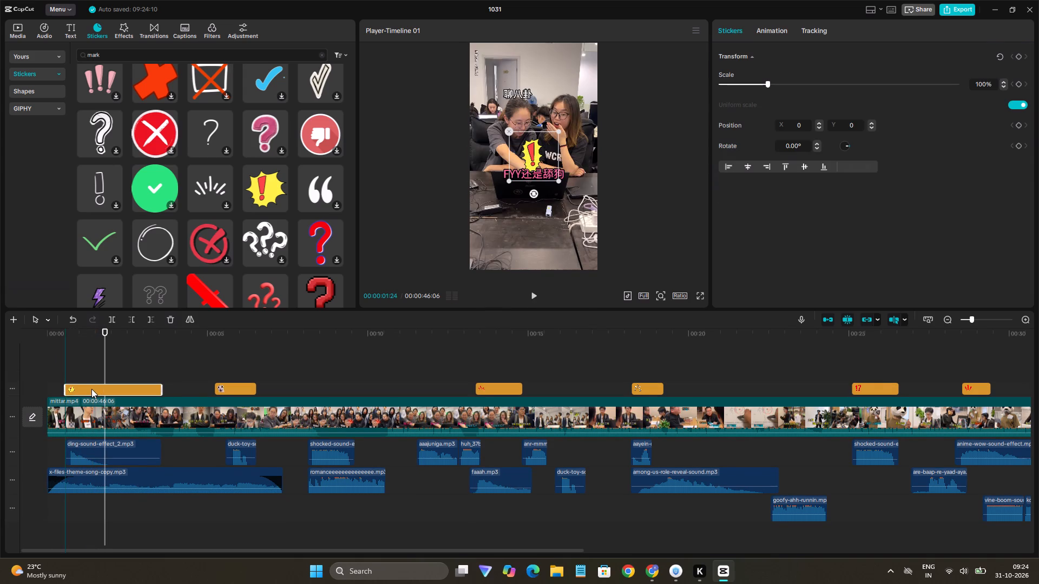
left_click_drag(91, 389, 85, 388)
left_click(56, 376)
key("space")
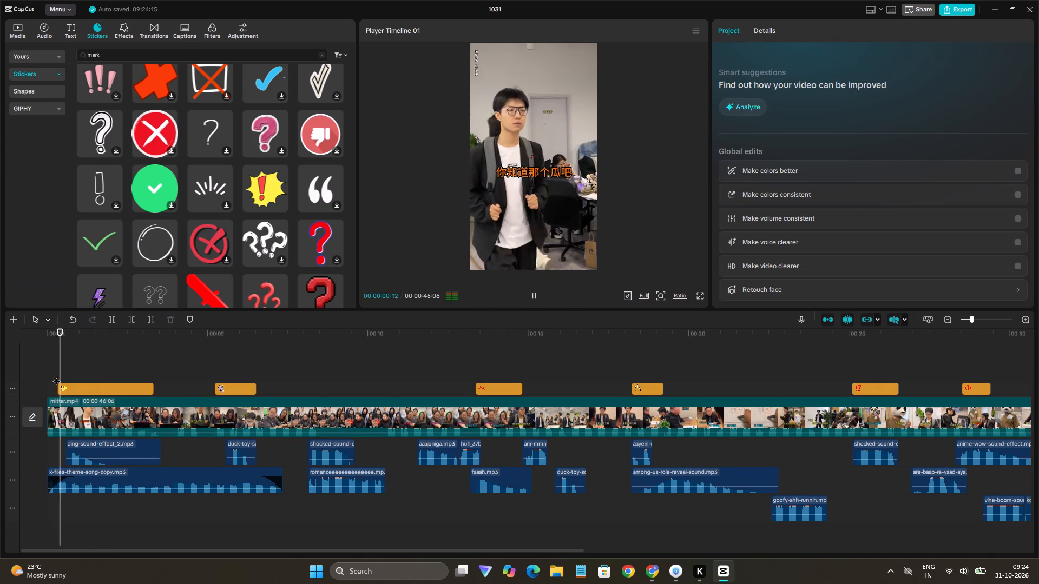
key("space")
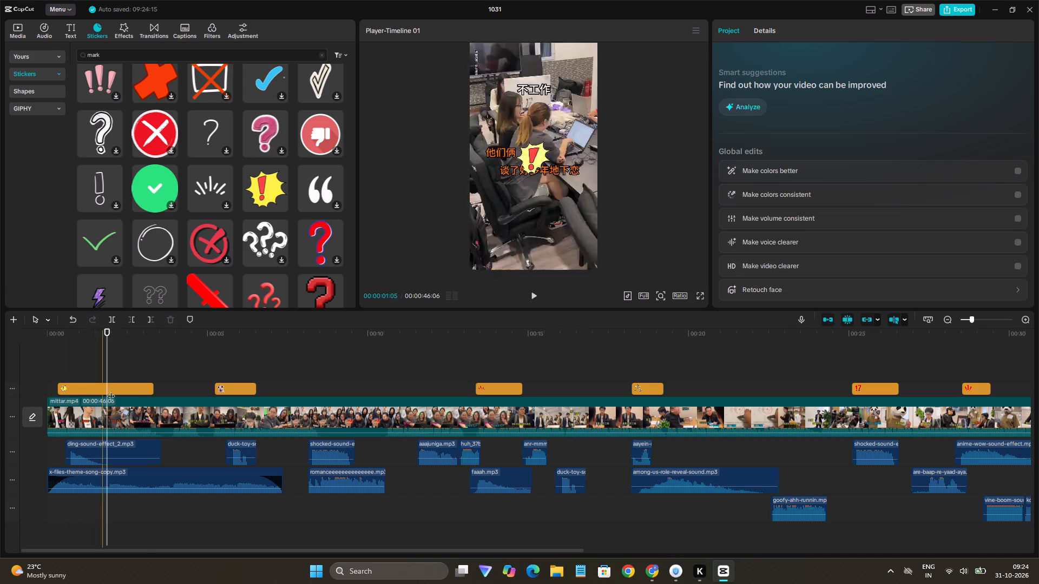
Move the yellow-burst sticker to start just after 00:00:01 and preview the opening.
left_click(146, 388)
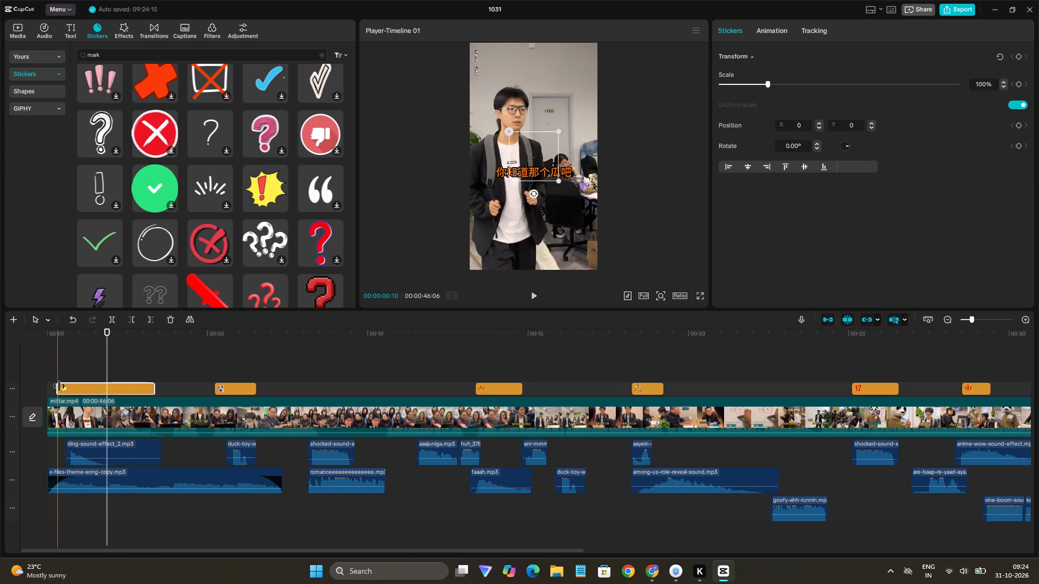
left_click_drag(82, 387, 106, 389)
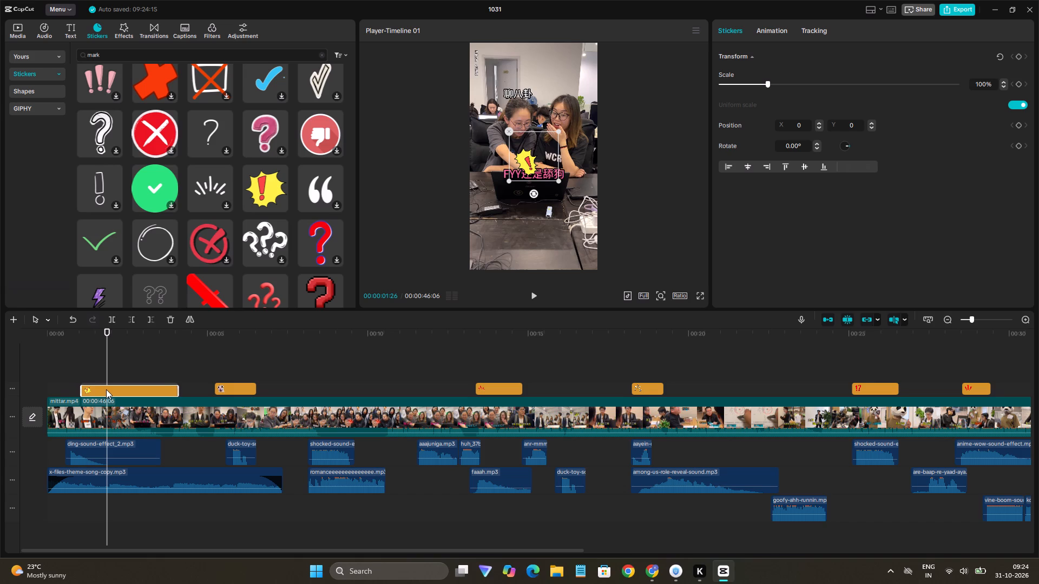
left_click_drag(106, 389, 110, 389)
key("space")
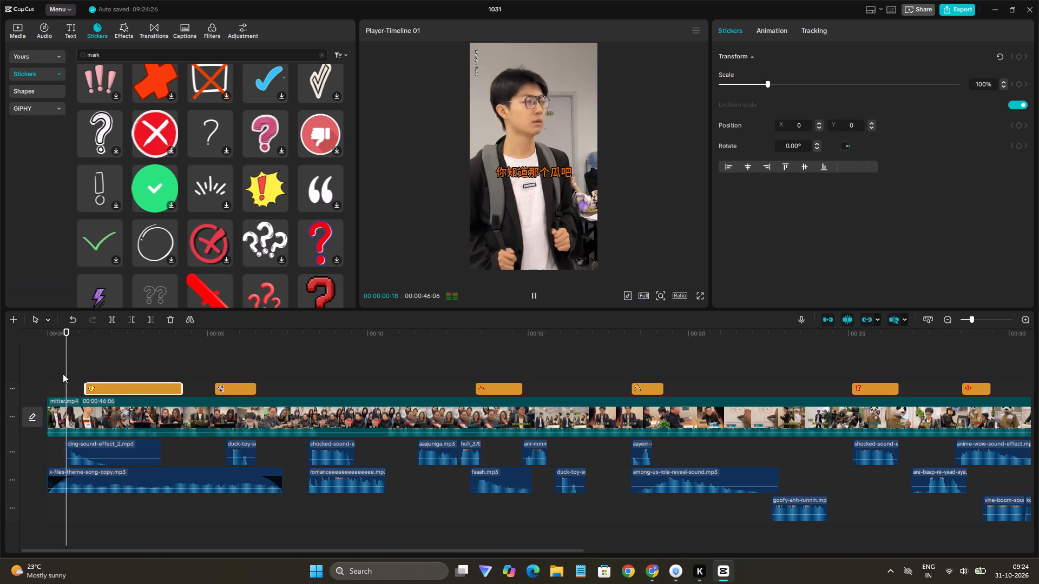
key("space")
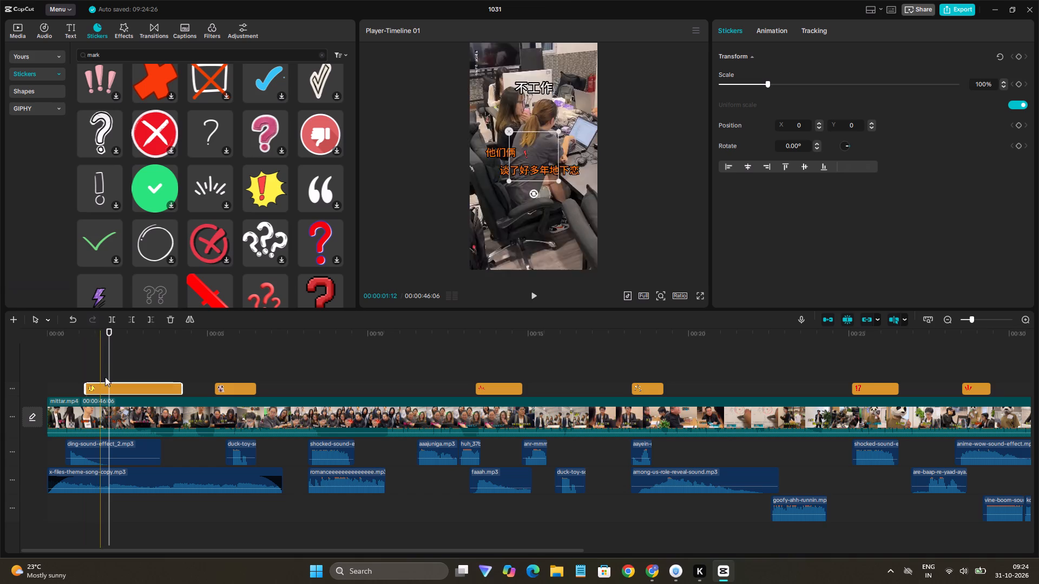
Position the yellow-burst sticker at about X -485, Y 1234, above the head of the woman in grey, and preview it.
left_click_drag(545, 147, 529, 67)
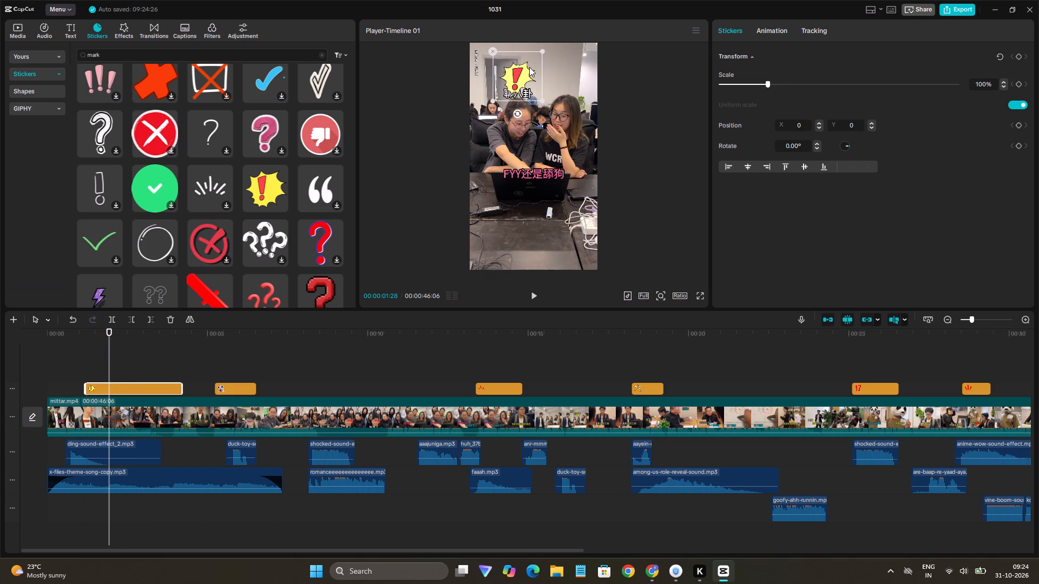
left_click_drag(529, 67, 517, 74)
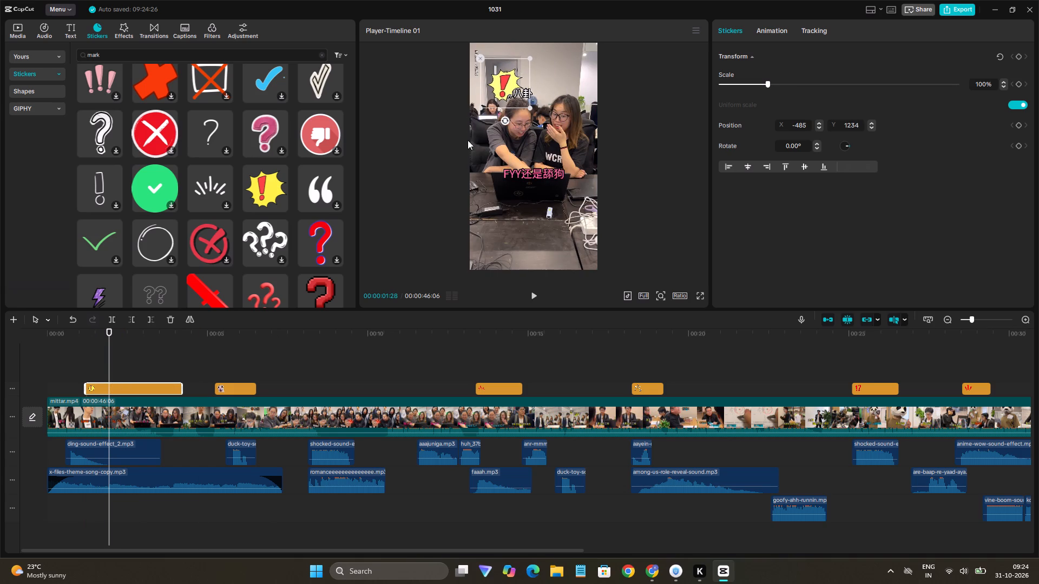
left_click(73, 400)
key("space")
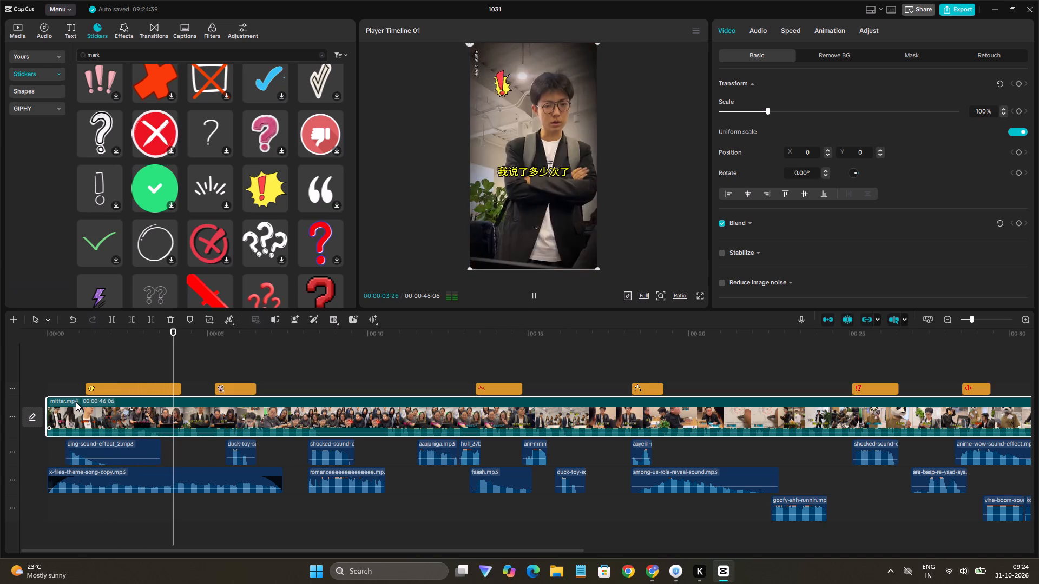
key("space")
Browse further through the "mark" sticker results and download the red double exclamation mark on a yellow burst.
scroll(198, 215, "down", 7)
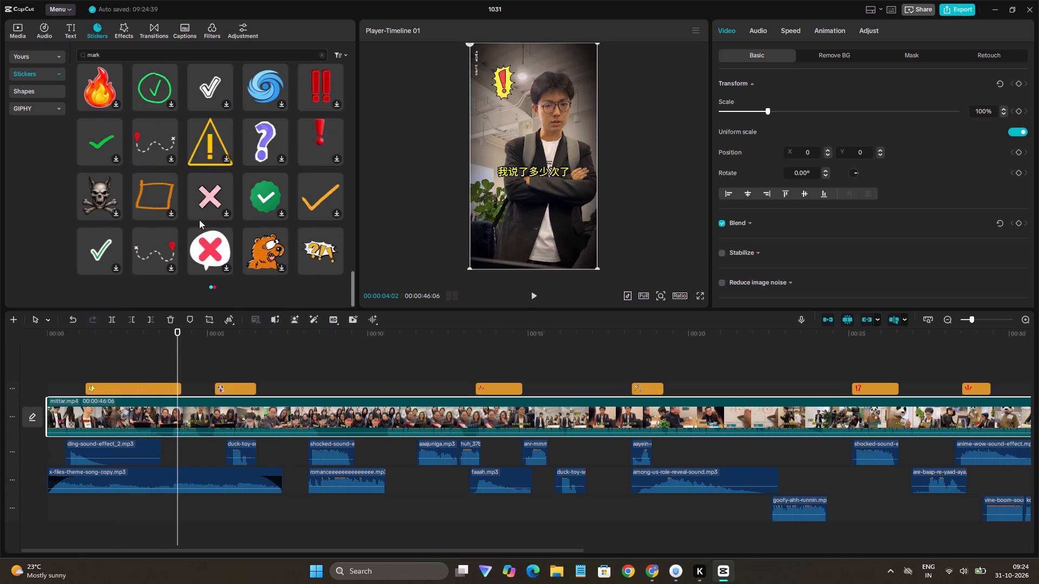
scroll(199, 220, "down", 8)
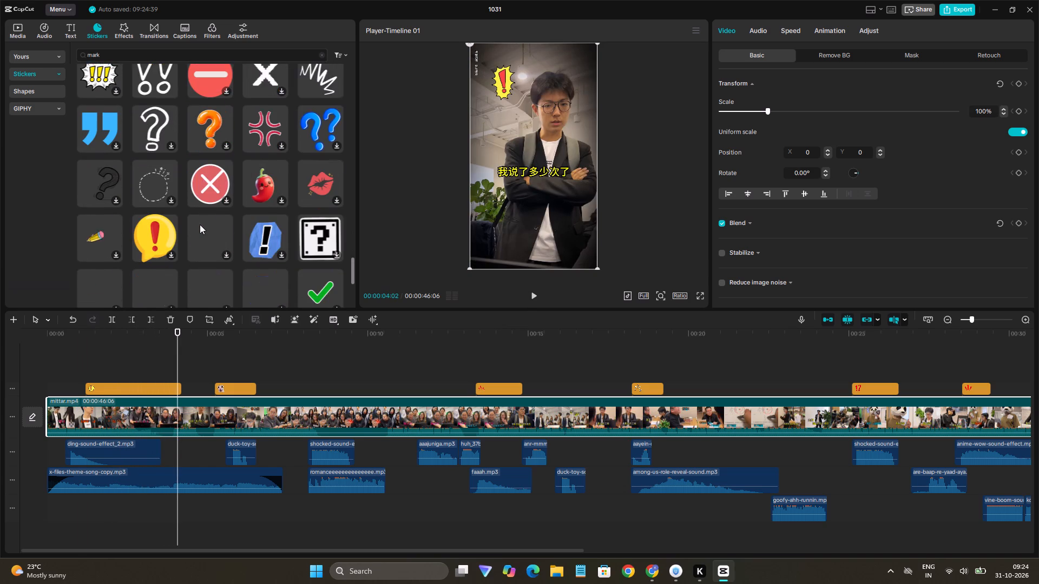
scroll(200, 224, "down", 6)
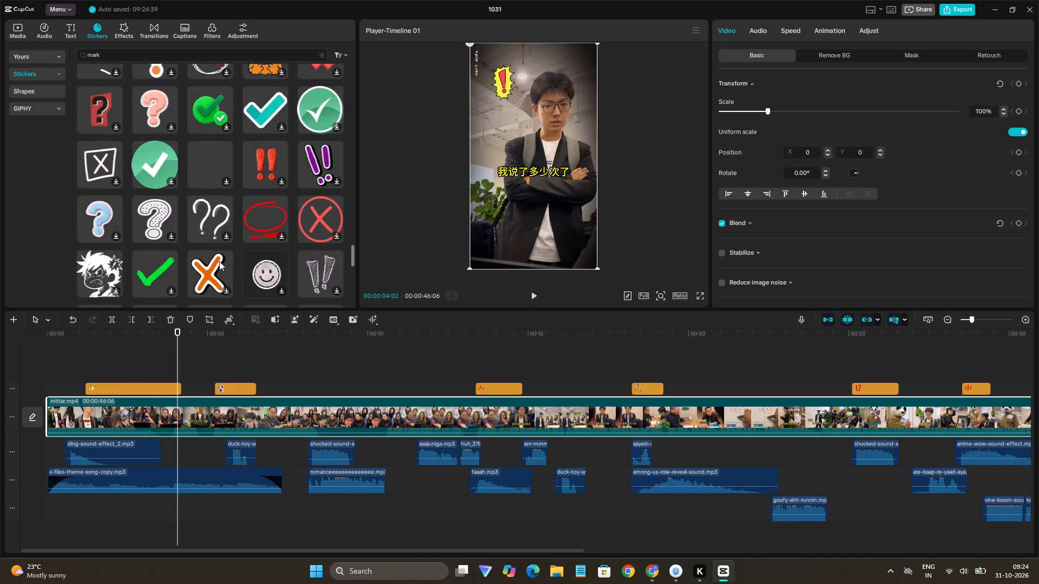
scroll(220, 260, "down", 6)
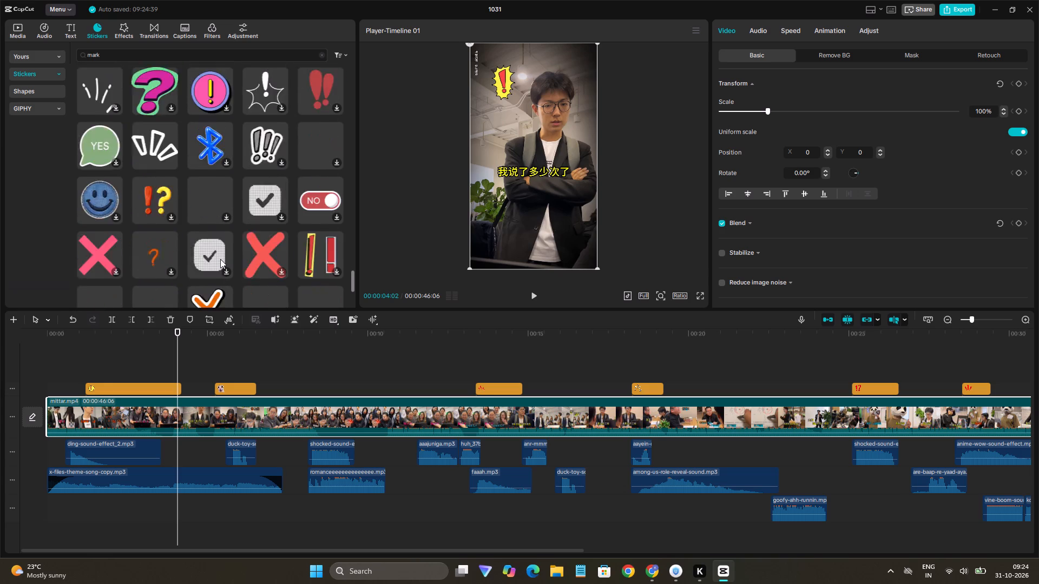
scroll(220, 259, "down", 5)
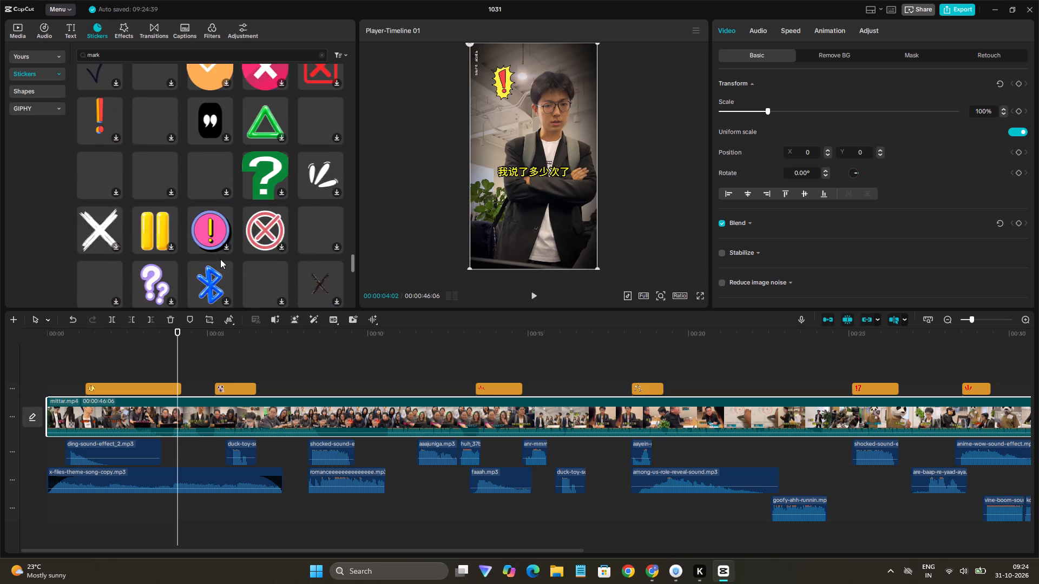
scroll(220, 259, "down", 3)
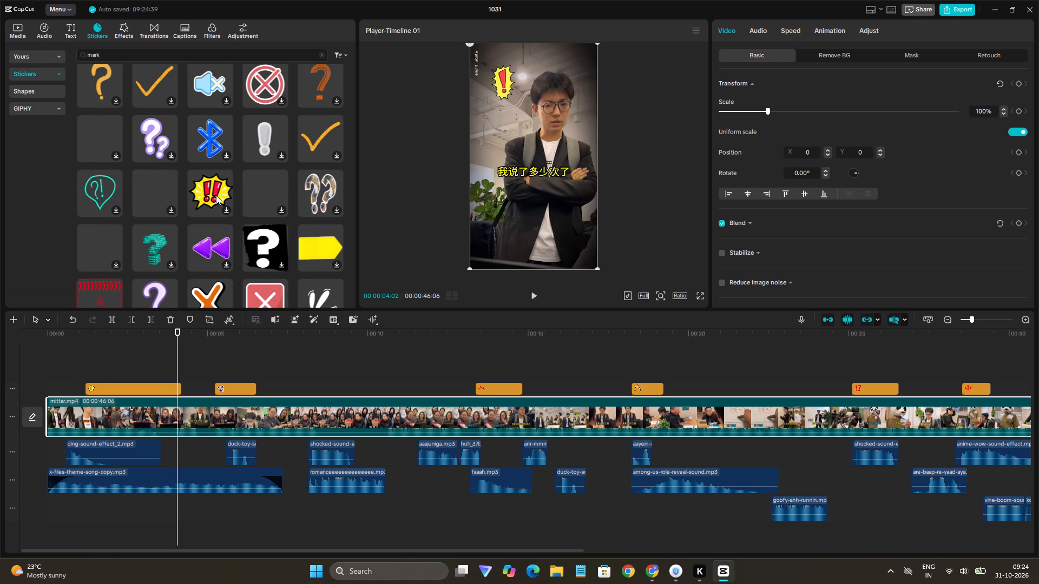
scroll(216, 195, "down", 3)
scroll(216, 196, "up", 2)
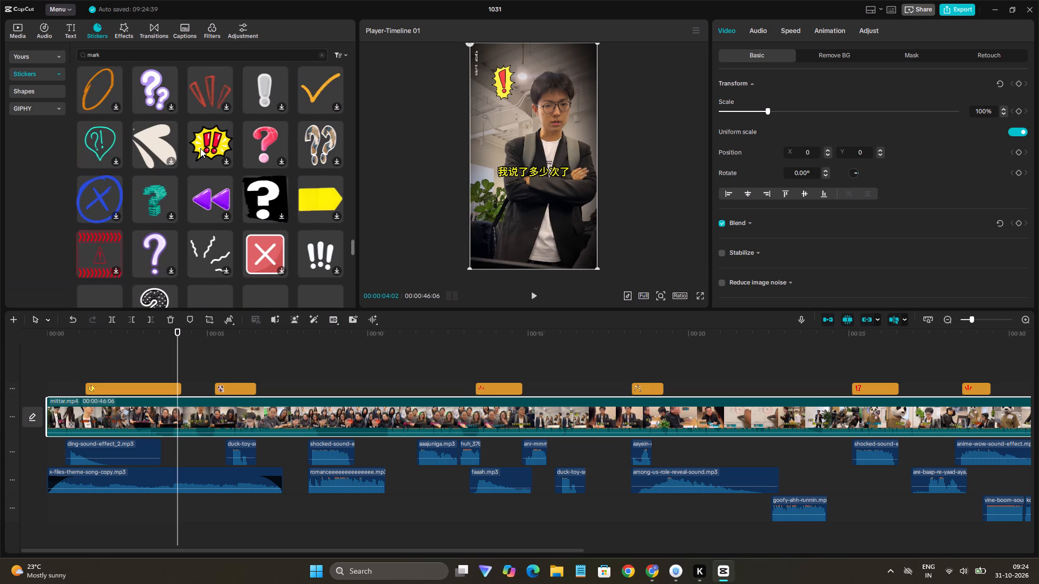
left_click(200, 148)
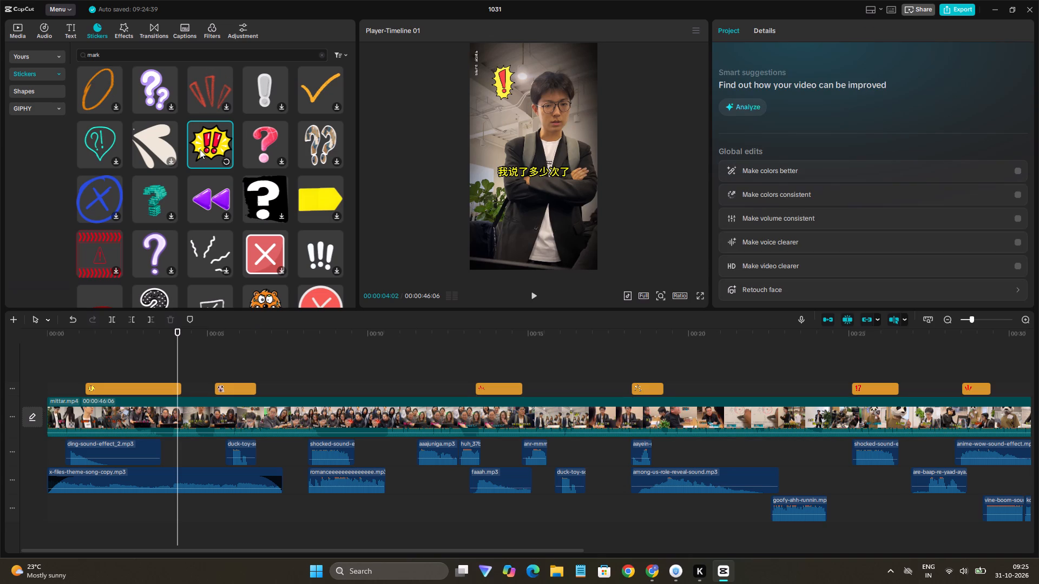
Replace the single-exclamation yellow-burst sticker starting just after 00:00:01 with the double-exclamation one and preview it.
left_click_drag(200, 149, 199, 160)
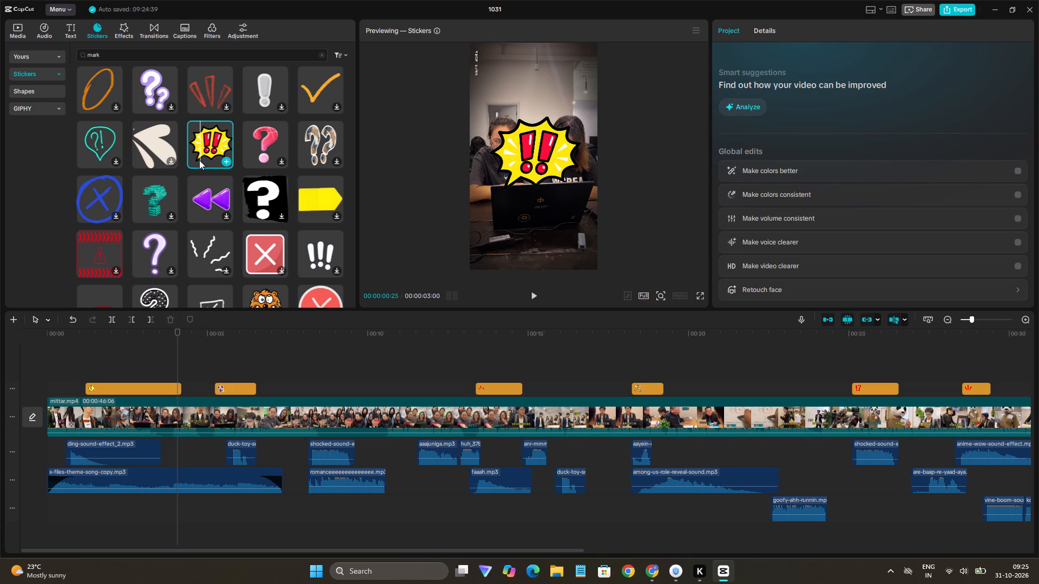
left_click_drag(199, 160, 82, 380)
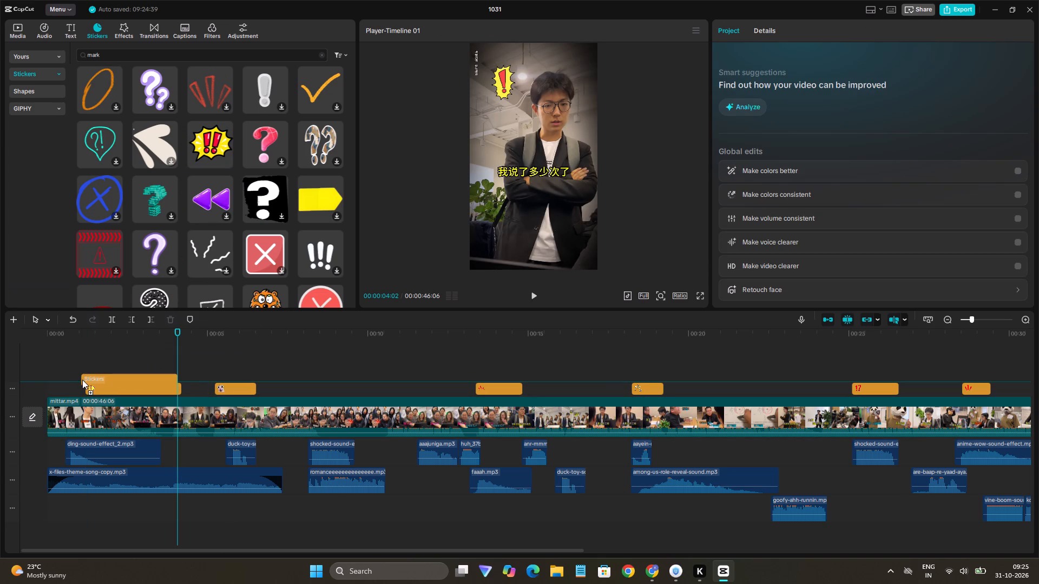
left_click_drag(82, 380, 87, 381)
left_click(99, 396)
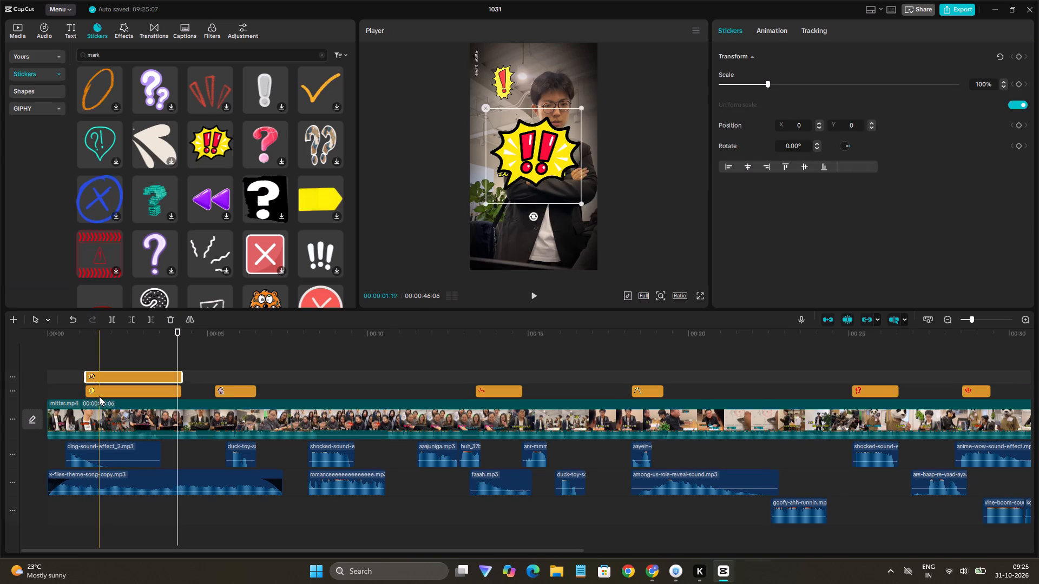
key("BackSpace")
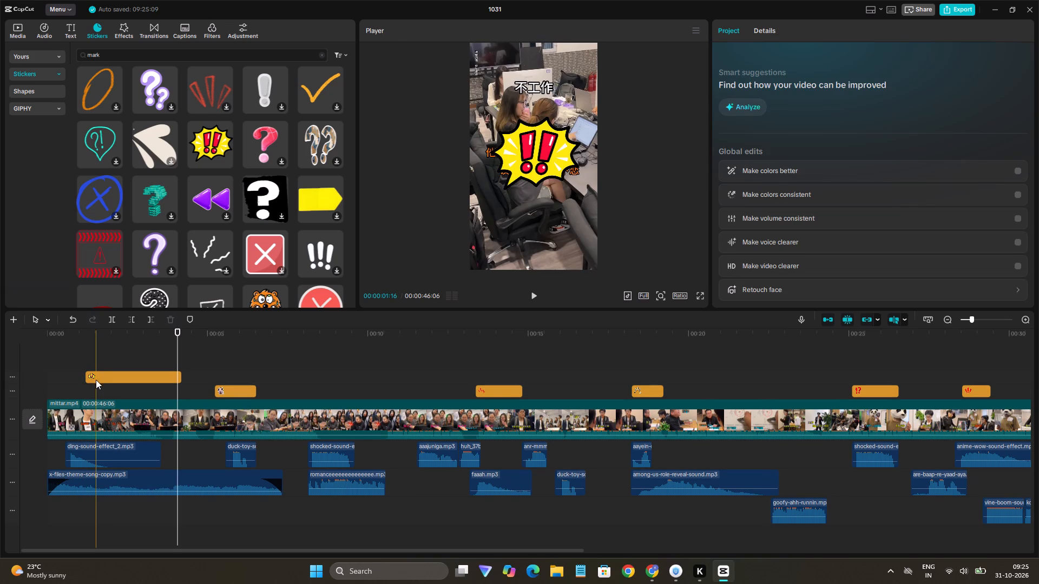
left_click(96, 378)
left_click(60, 376)
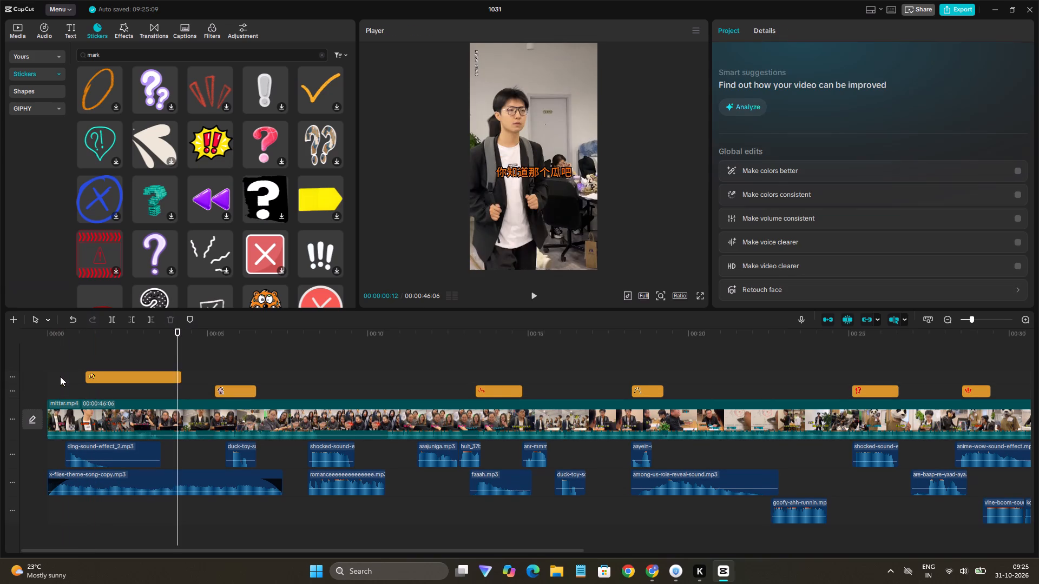
key("space")
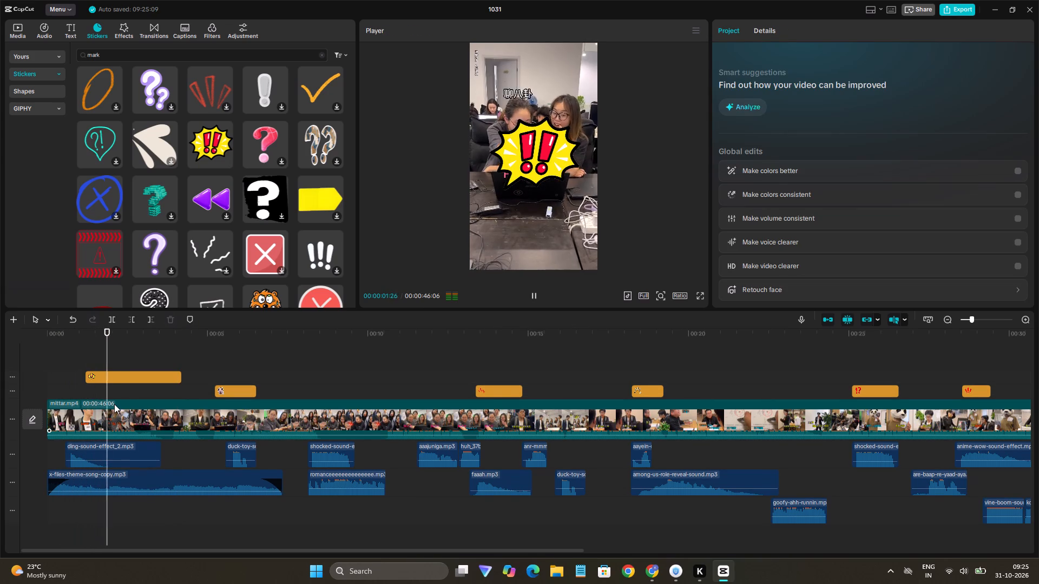
key("space")
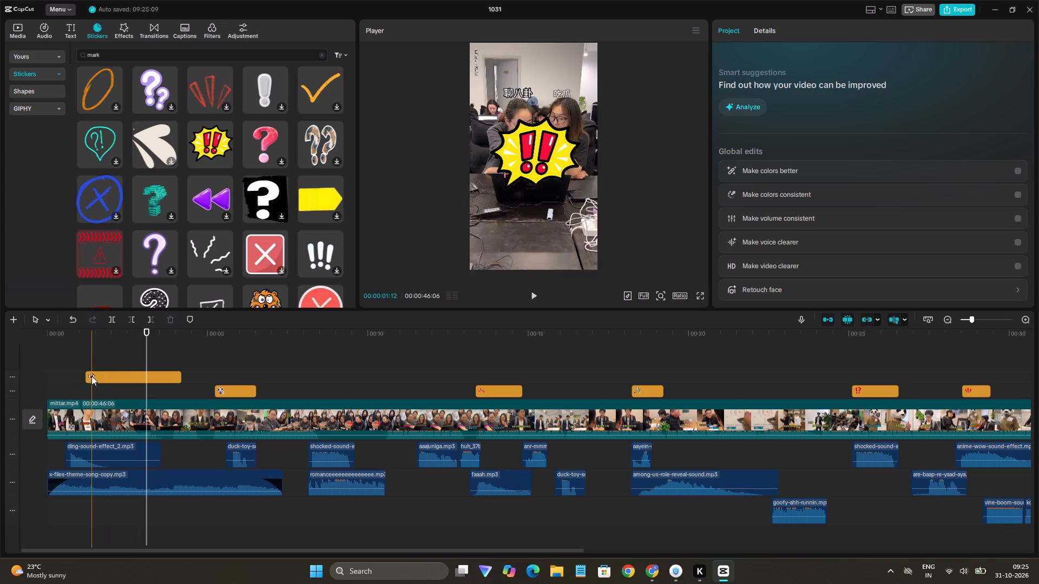
Trim the end of the double-exclamation sticker back to about 00:00:02:18.
left_click(91, 375)
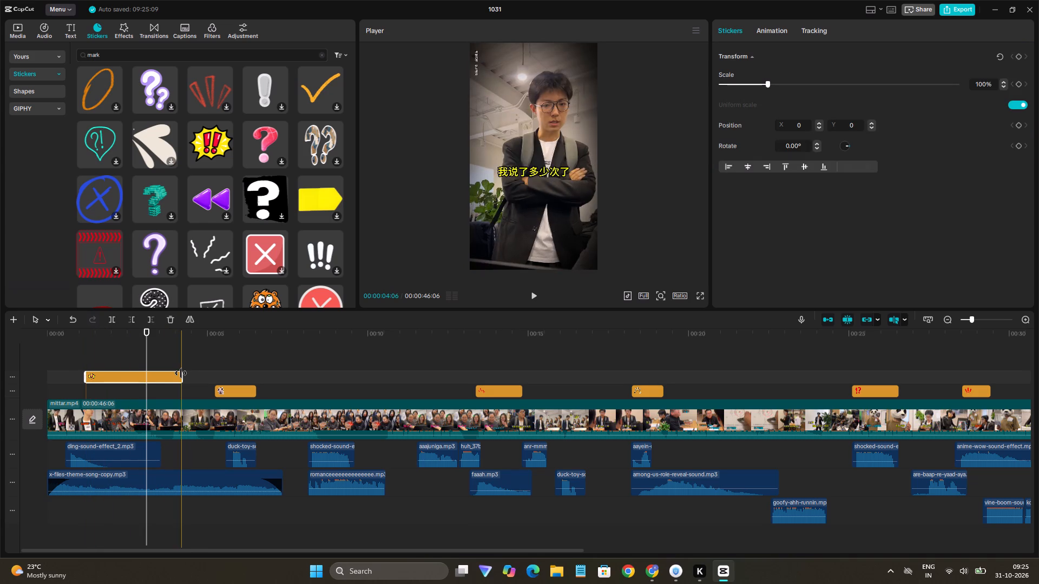
left_click_drag(181, 373, 130, 389)
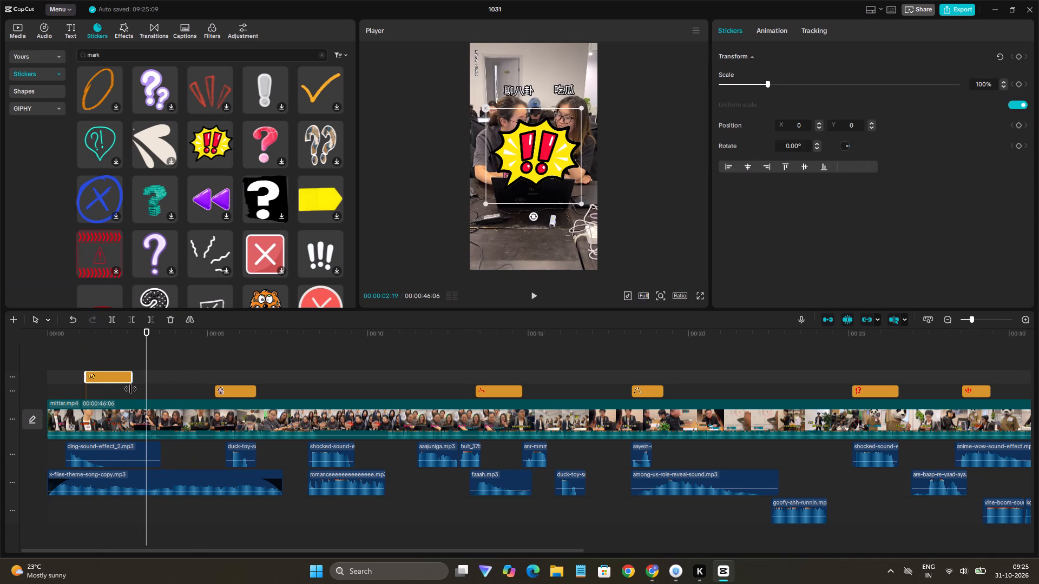
left_click_drag(130, 389, 131, 393)
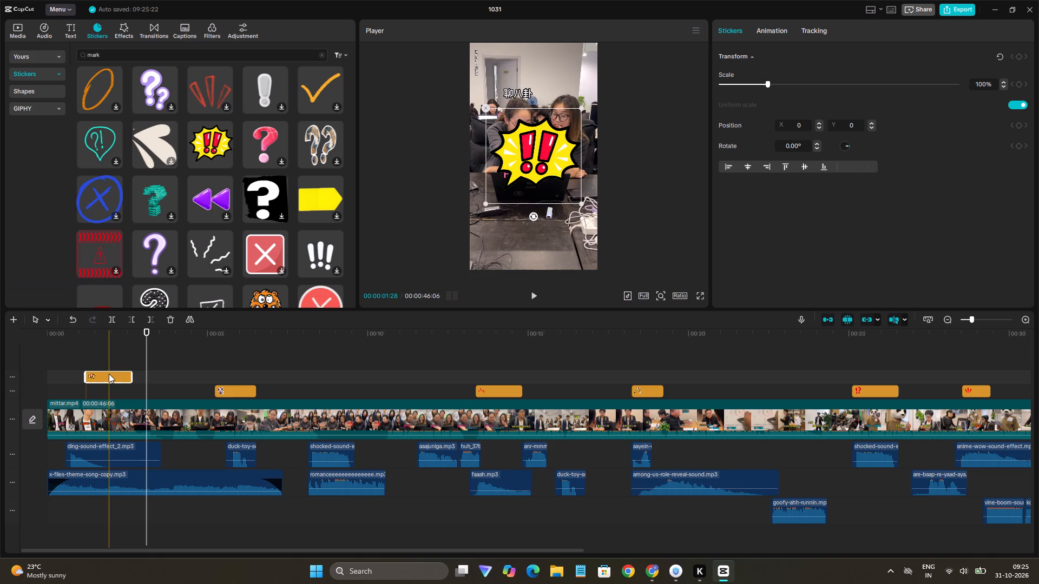
Move the double-exclamation sticker down onto the track that holds the other stickers and preview its timing.
left_click_drag(108, 374, 109, 386)
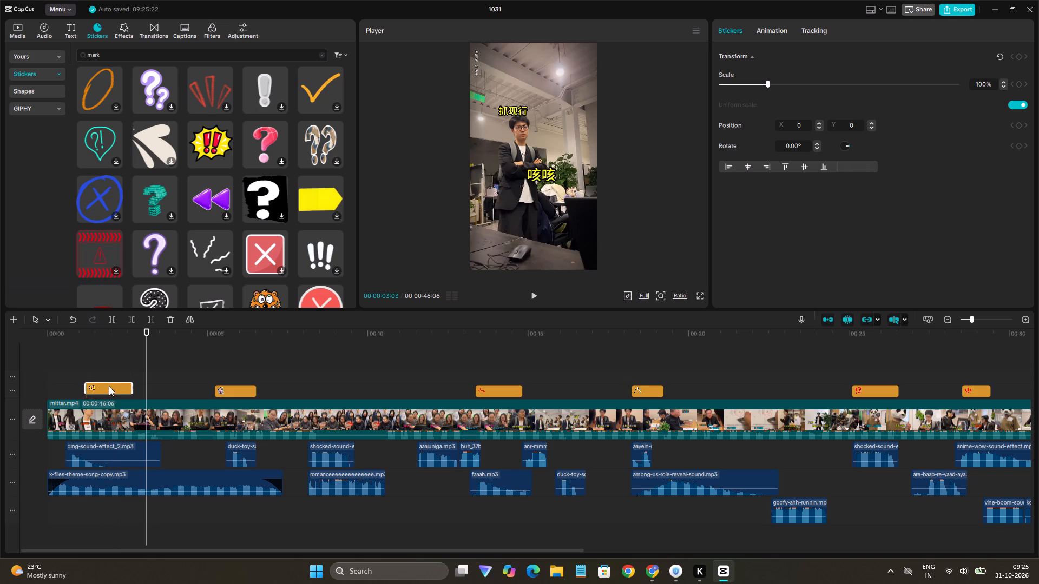
left_click_drag(109, 386, 108, 386)
left_click_drag(97, 371, 97, 385)
left_click_drag(97, 385, 97, 386)
left_click_drag(91, 374, 91, 382)
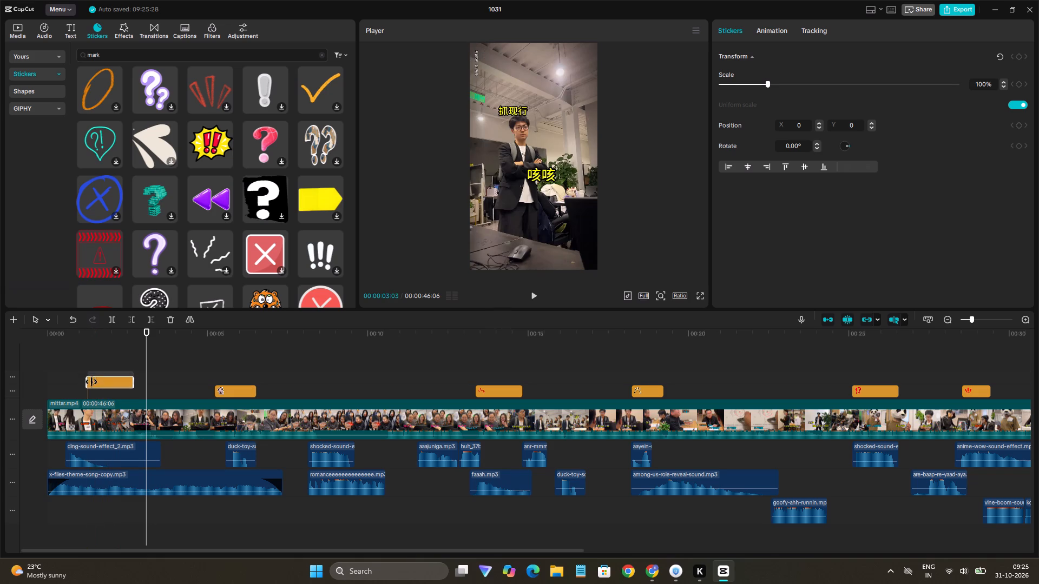
left_click_drag(91, 382, 90, 395)
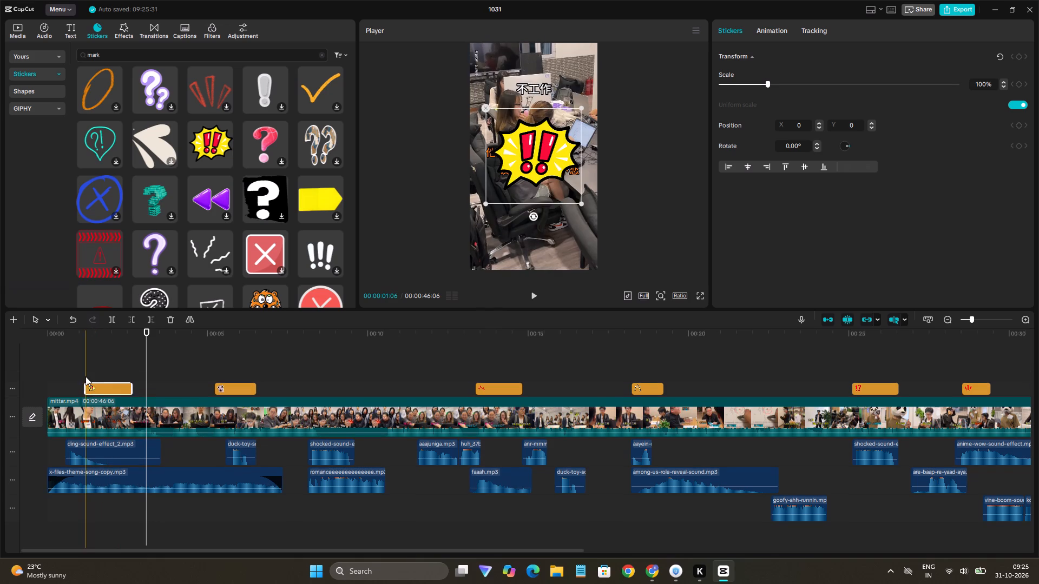
left_click(84, 375)
key("space")
key("space")
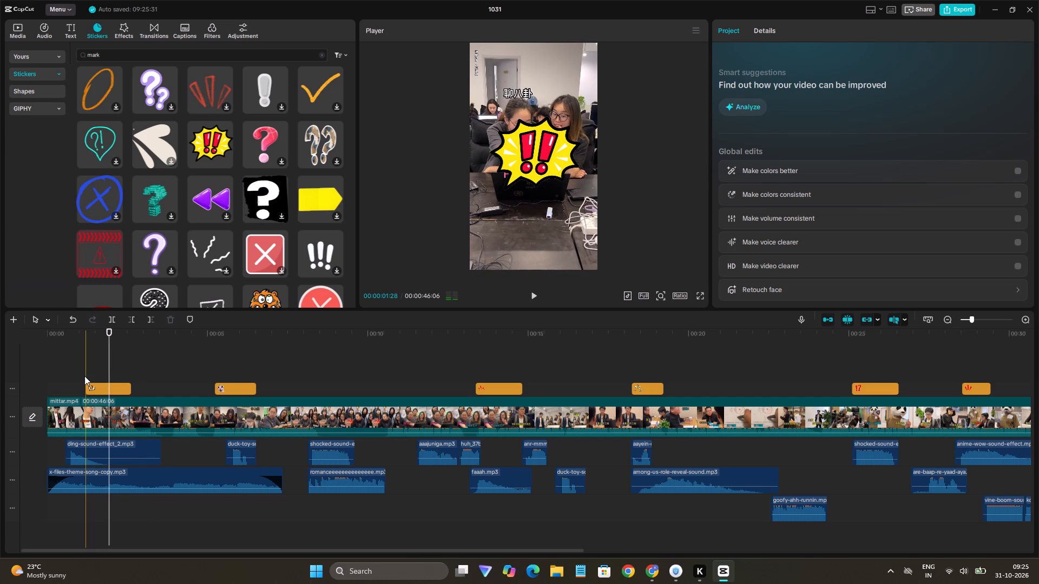
Shift the double-exclamation sticker to start at 00:00:01:01, while the two women are seen from behind.
left_click(84, 376)
key("Left")
key("Left")
key("Left")
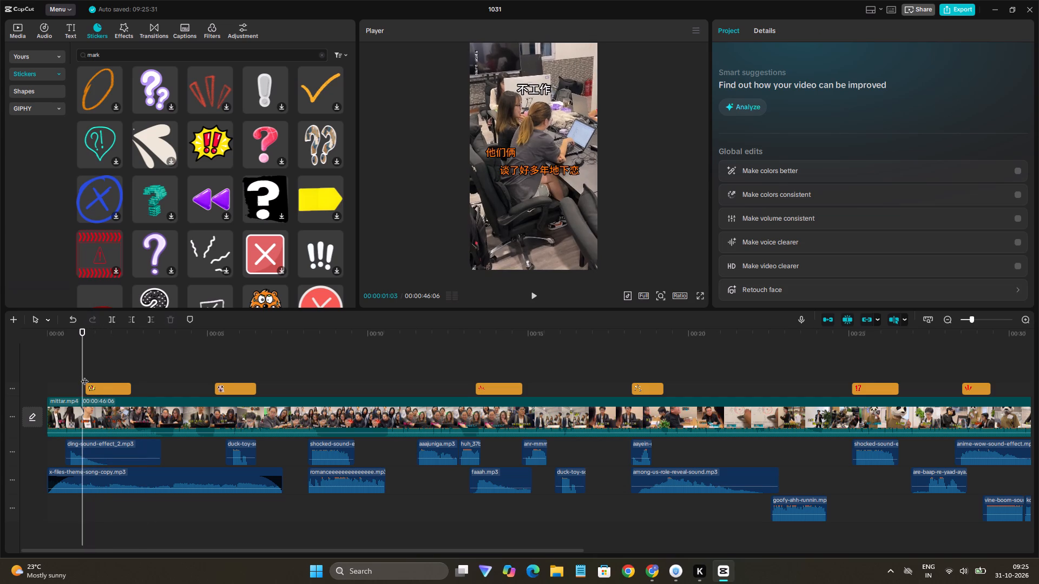
key("Left")
key("Left")
key("Left")
key("Left")
key("Right")
key("Right")
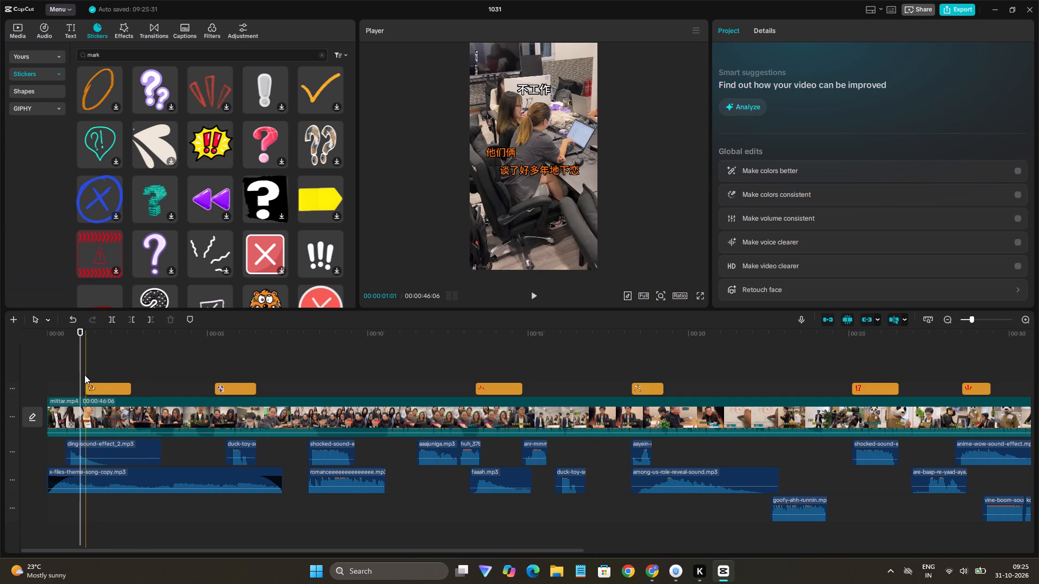
left_click_drag(93, 389, 84, 391)
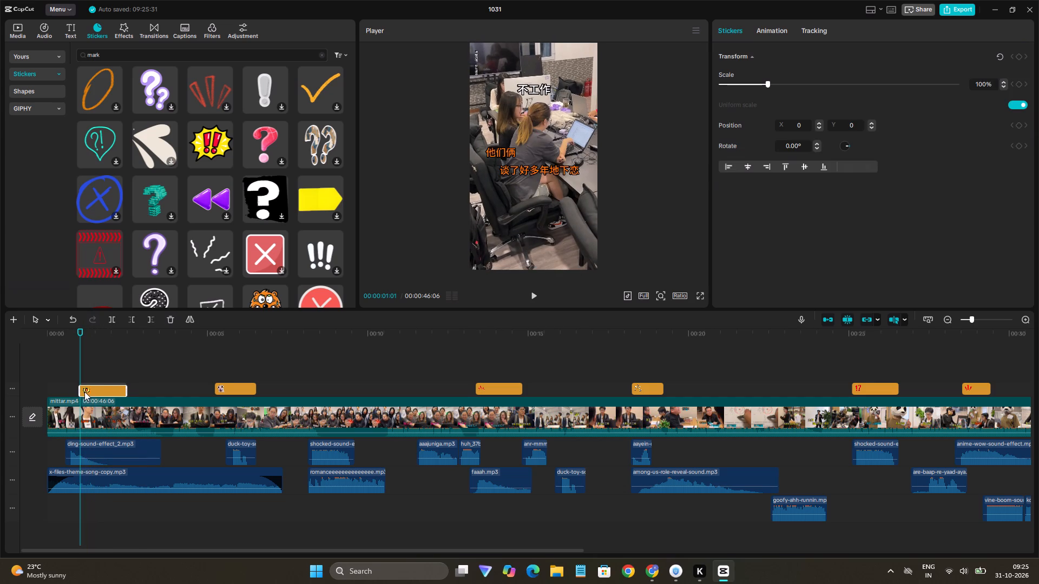
left_click_drag(84, 391, 85, 391)
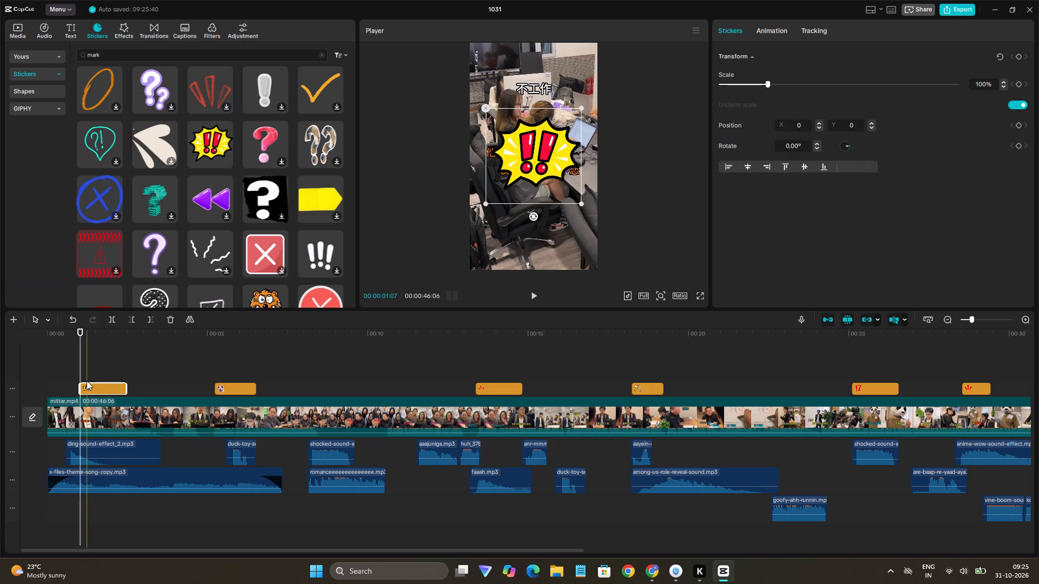
Step through the sticker's frames to the change of shot and extend its end to about 00:00:02:20.
key("Right")
key("Right")
key("Right")
key("Right")
key("Right")
key("Right")
key("Right")
key("Right")
key("Right")
key("Right")
key("Right")
key("Right")
key("Right")
key("Right")
key("Right")
key("Right")
key("Right")
key("Right")
key("Right")
key("Right")
key("Right")
key("Right")
key("Right")
key("Right")
key("Right")
key("Right")
key("Right")
key("Right")
key("Right")
key("Right")
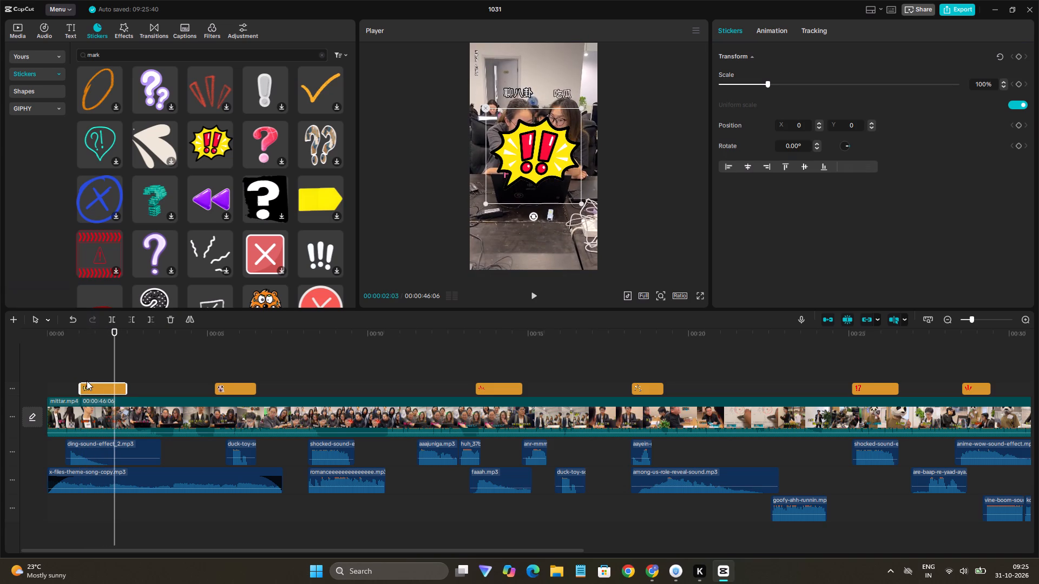
key("Right")
key("Right")
key("Right")
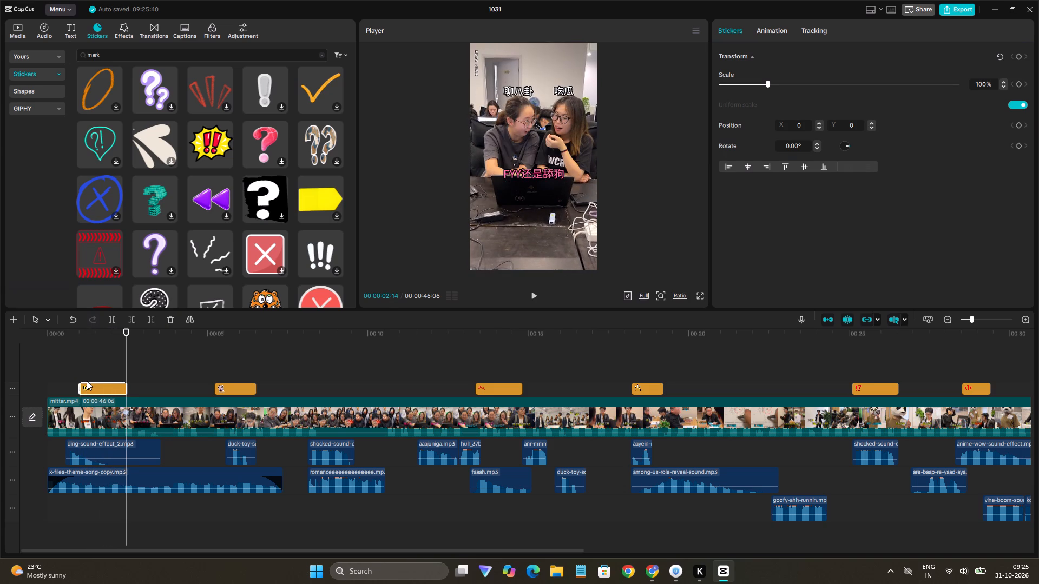
key("Right")
key("Right")
key("Right")
key("Right")
key("Right")
key("Right")
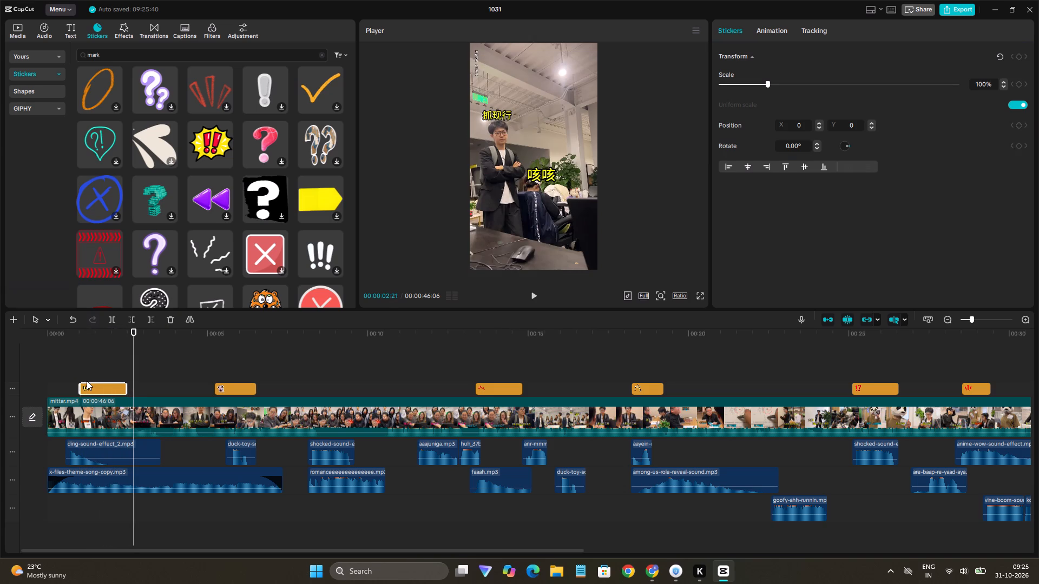
key("Left")
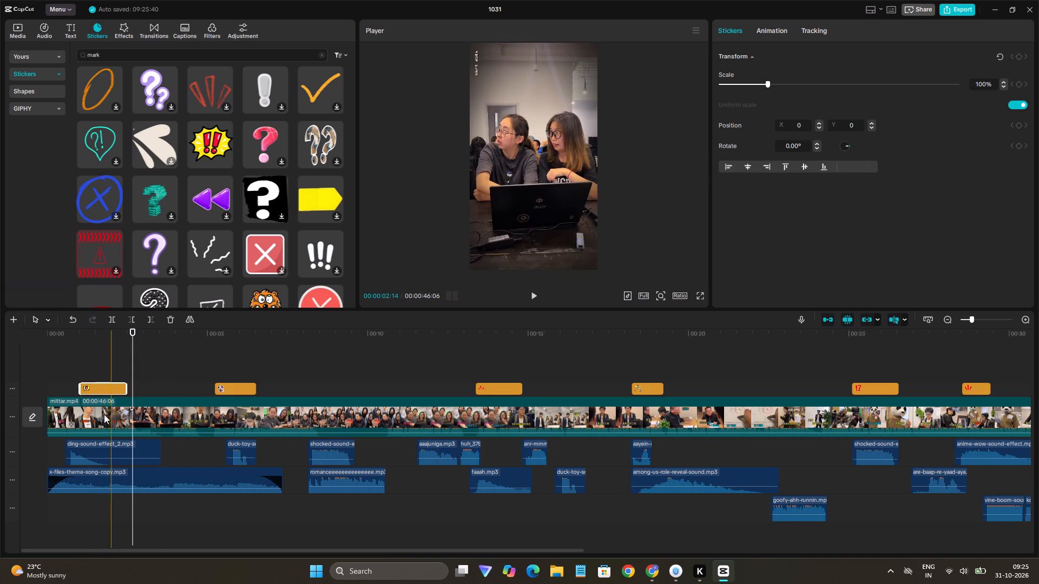
left_click_drag(126, 391, 130, 393)
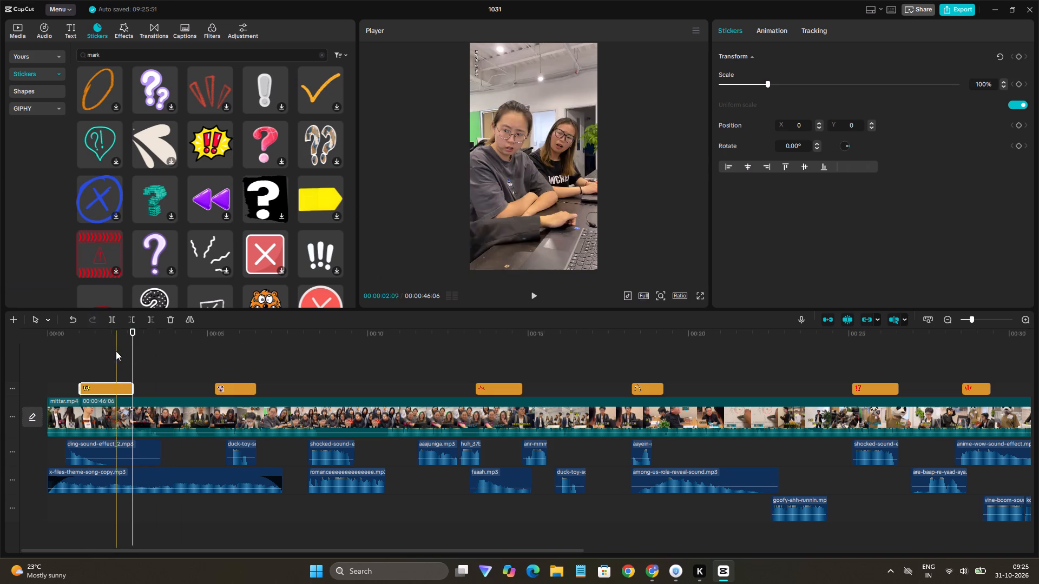
Scale the double-exclamation sticker down to 36% at 00:00:02:03.
left_click(116, 351)
left_click(114, 384)
left_click_drag(489, 201, 507, 181)
left_click(496, 188)
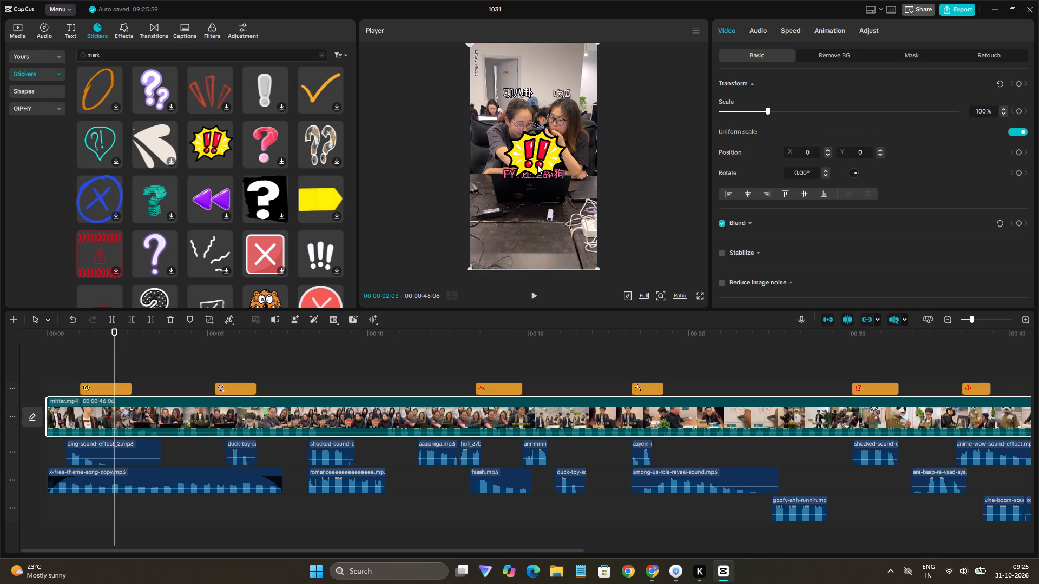
left_click(537, 164)
left_click(523, 160)
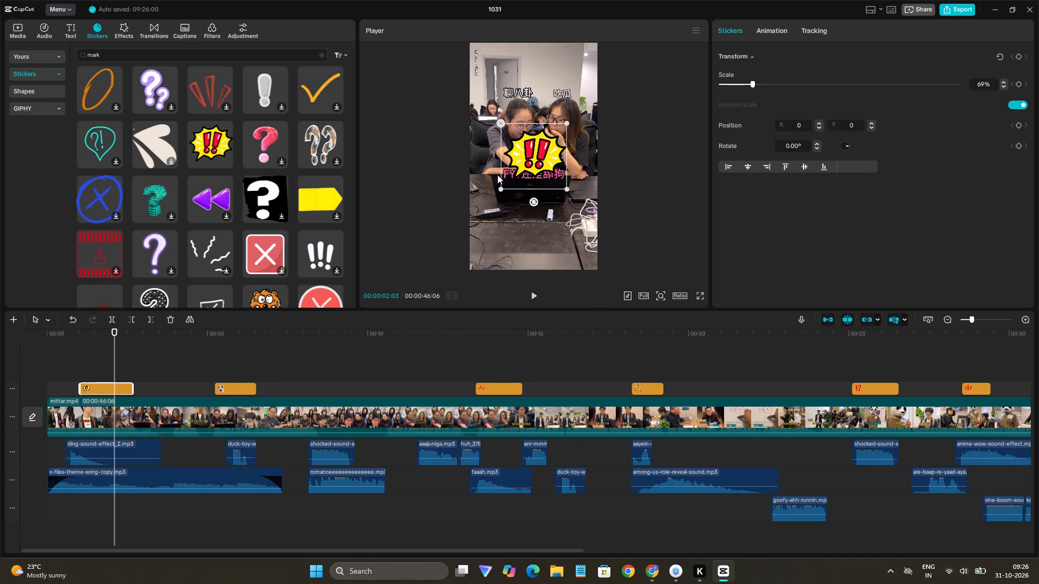
left_click_drag(502, 189, 519, 175)
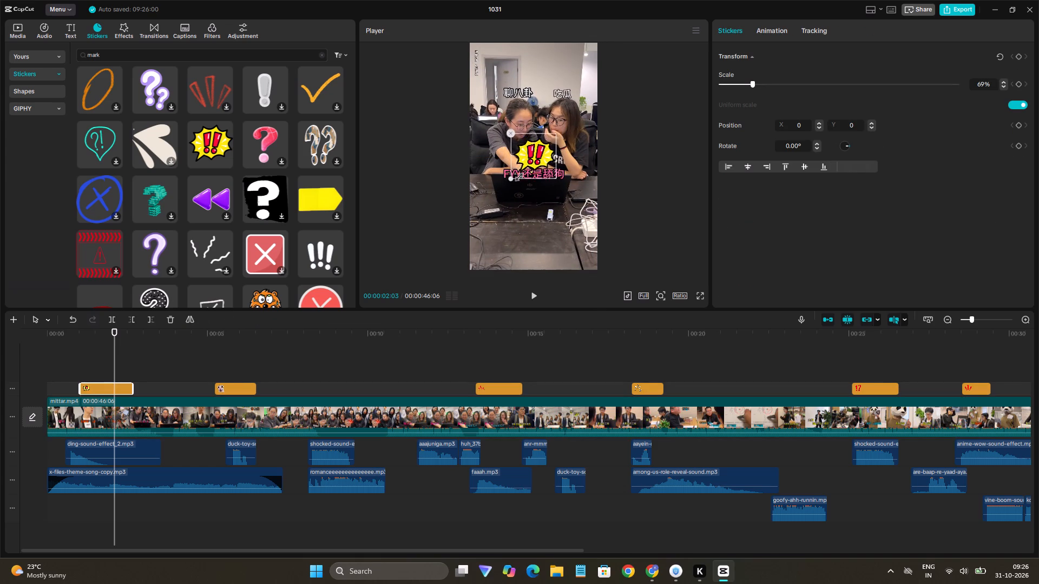
left_click_drag(519, 175, 531, 171)
Position the double-exclamation sticker at about X -503, Y 1161, above the head of the woman in grey, and play the video back.
left_click_drag(531, 161, 510, 91)
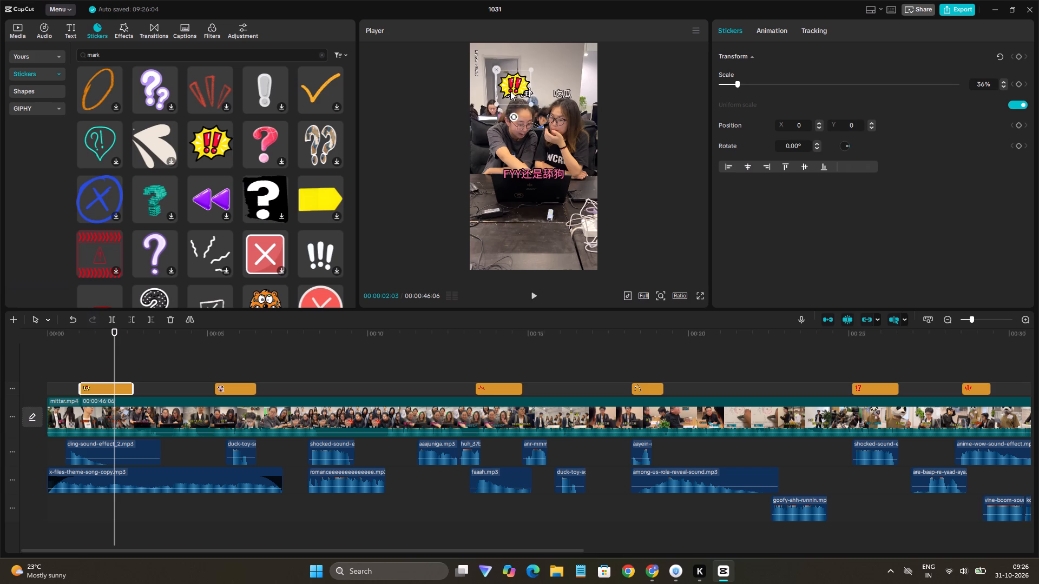
left_click_drag(510, 91, 501, 92)
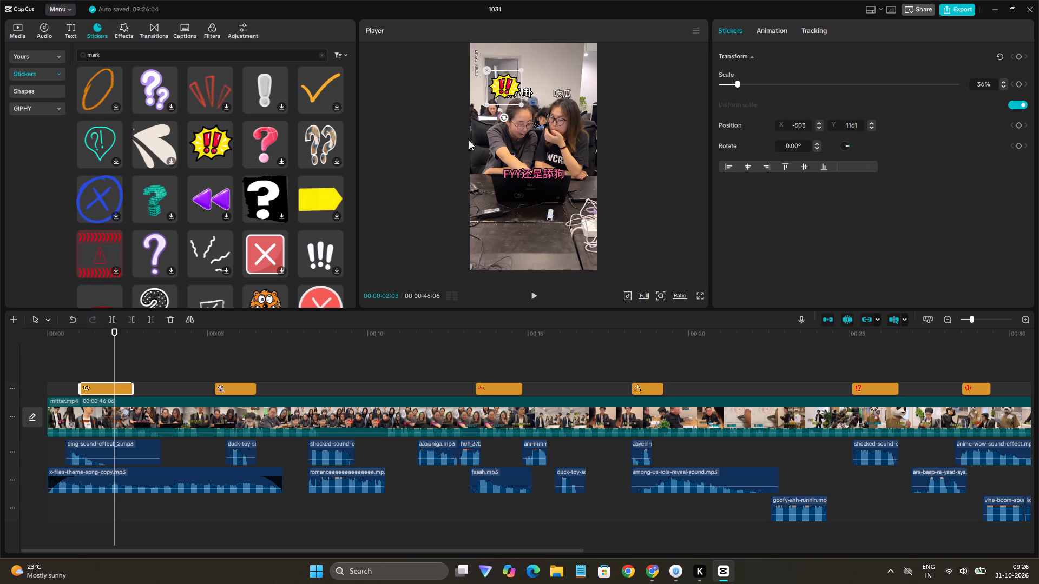
left_click(58, 357)
key("space")
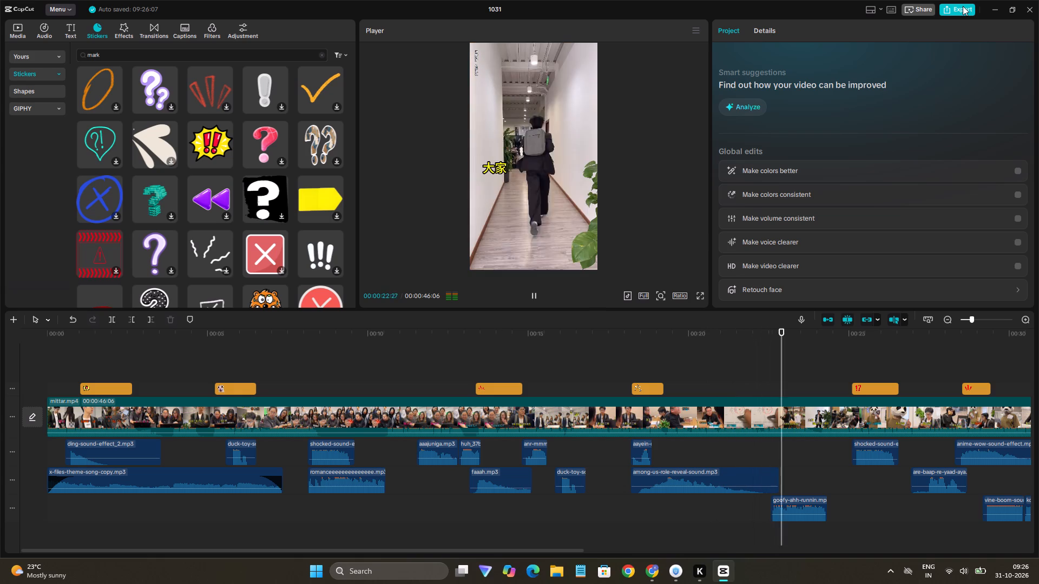
Open the export settings for the finished video and select the existing export name for replacement.
left_click(963, 6)
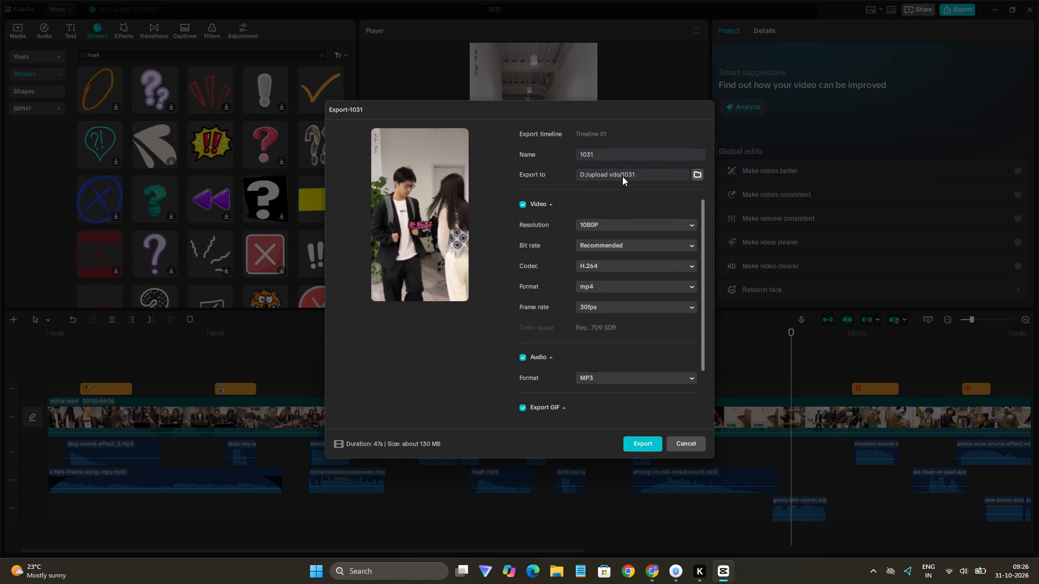
left_click_drag(598, 152, 540, 156)
Name the export "mittar meme", export the finished video, and return to the editor without sharing it.
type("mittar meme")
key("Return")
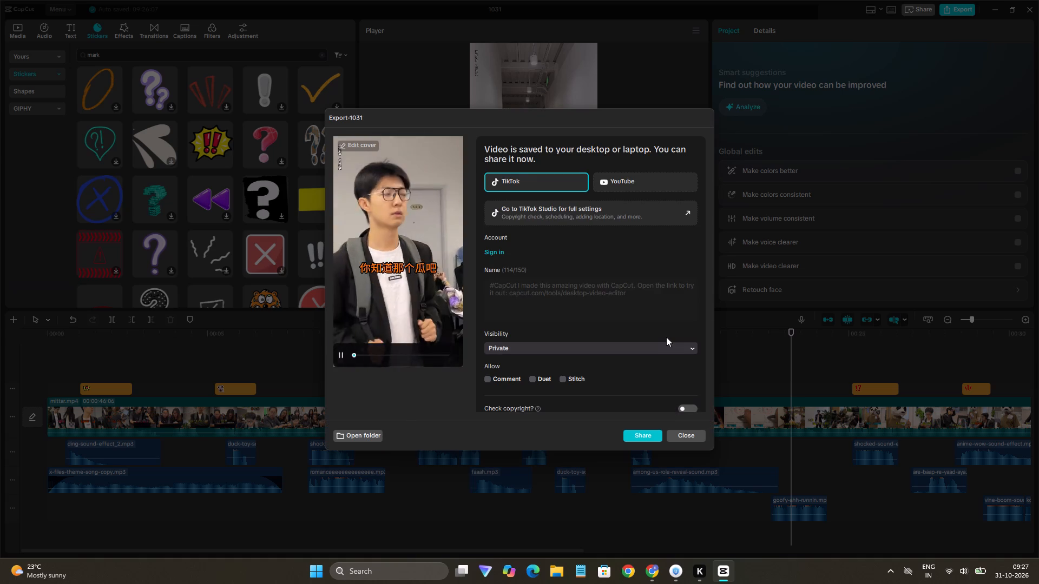
left_click(685, 431)
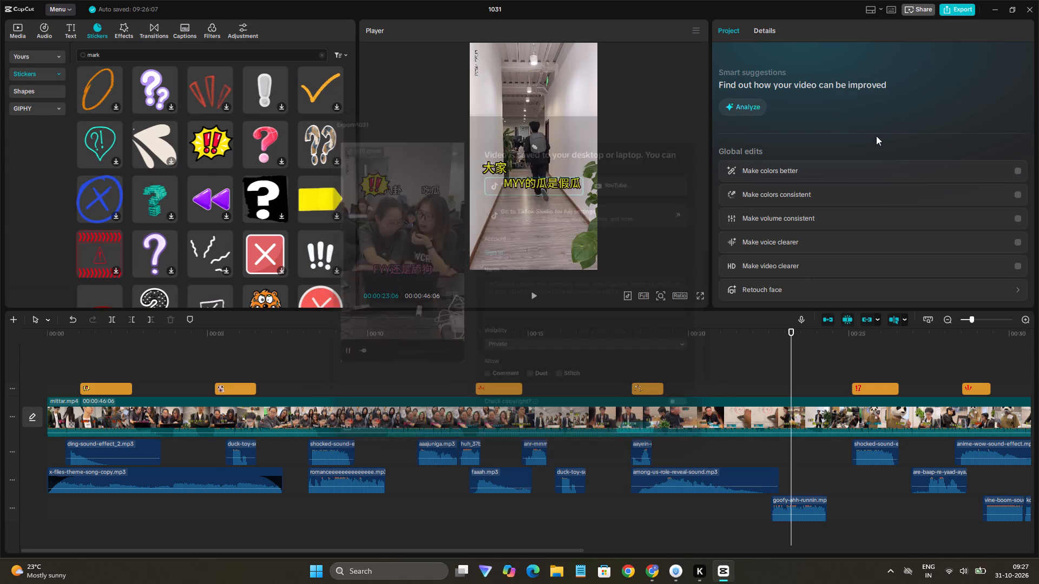
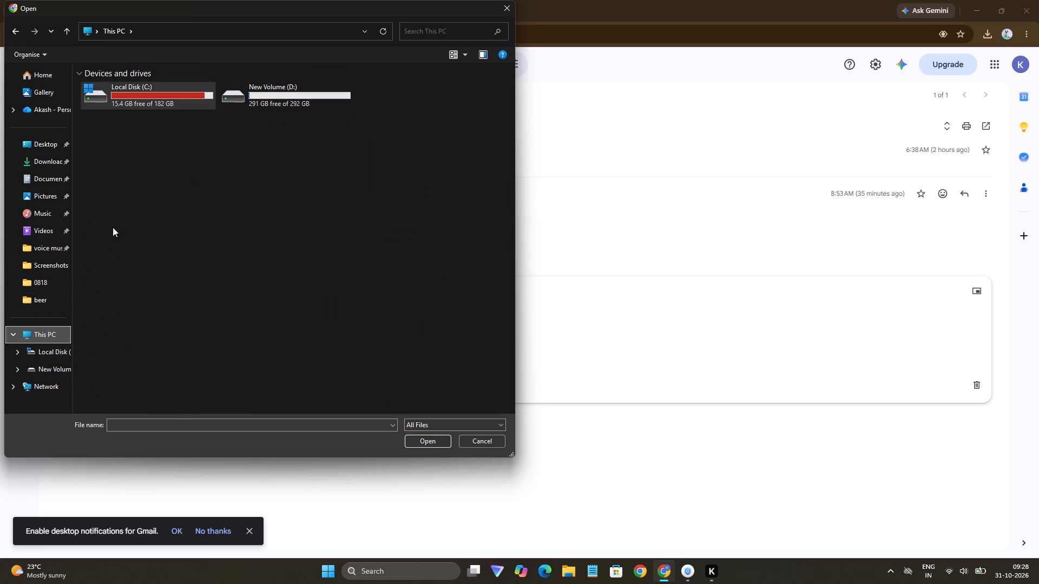
Browse to the "mittar meme" folder inside "upload vdo" on New Volume (D:) for the email reply's attachment.
double_click(283, 89)
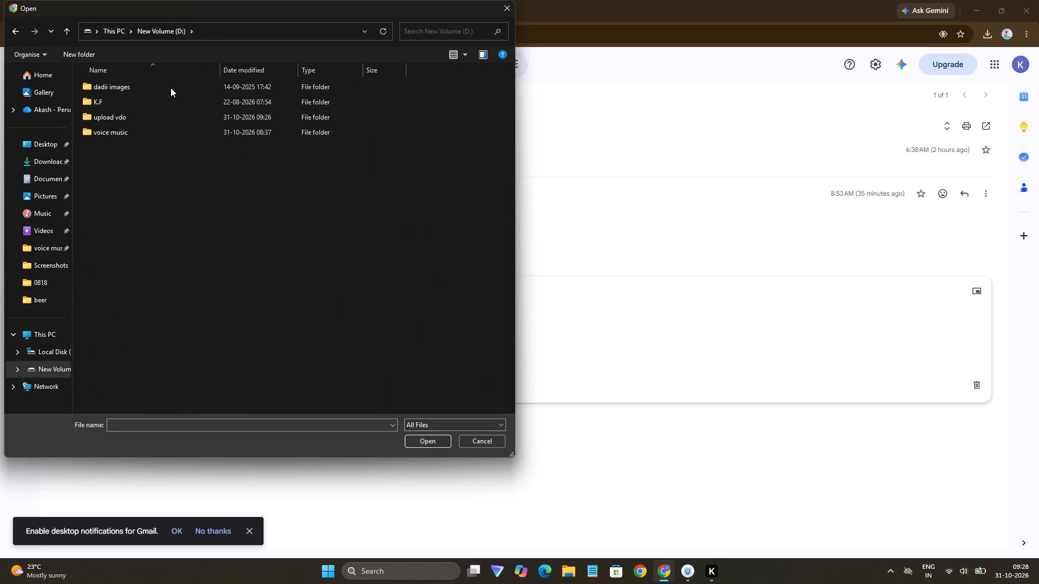
double_click(168, 113)
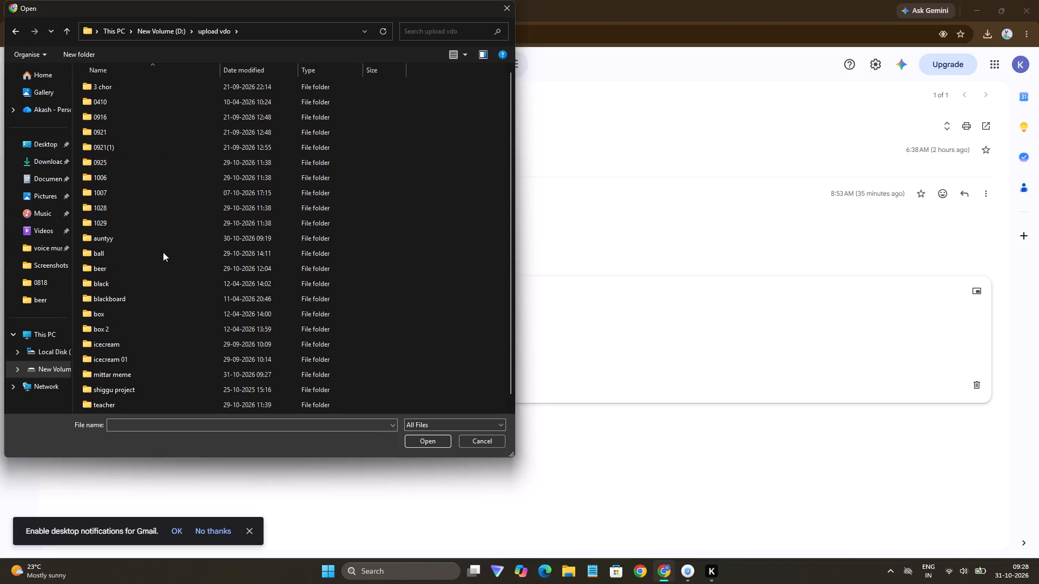
scroll(142, 300, "down", 1)
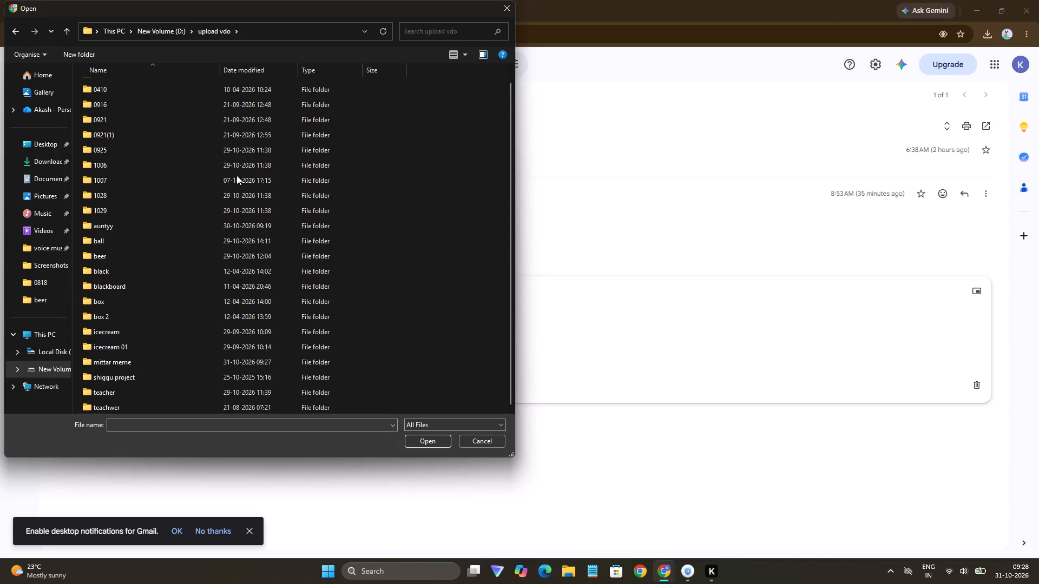
left_click_drag(383, 9, 709, 28)
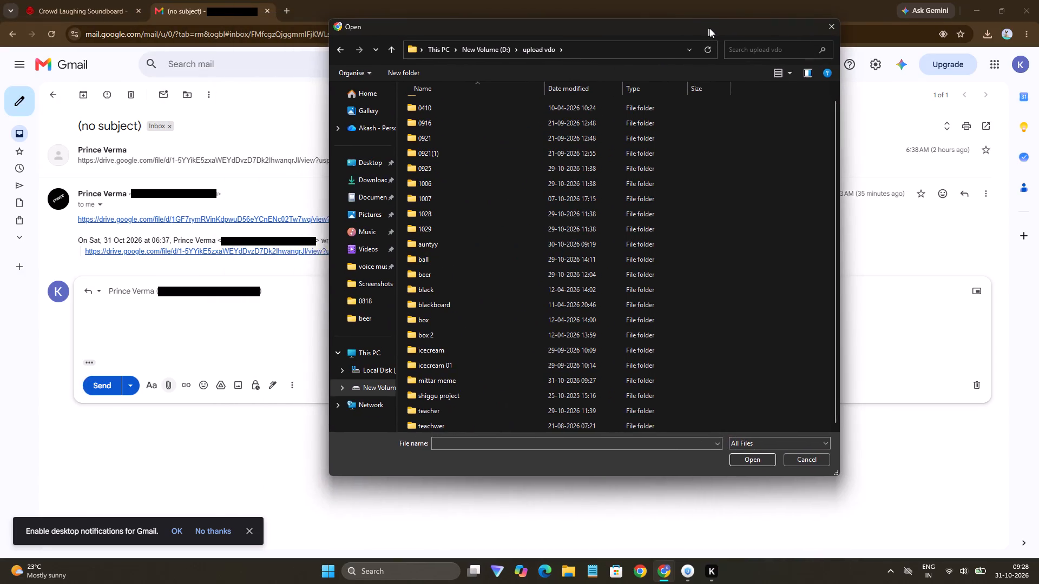
left_click_drag(709, 28, 744, 31)
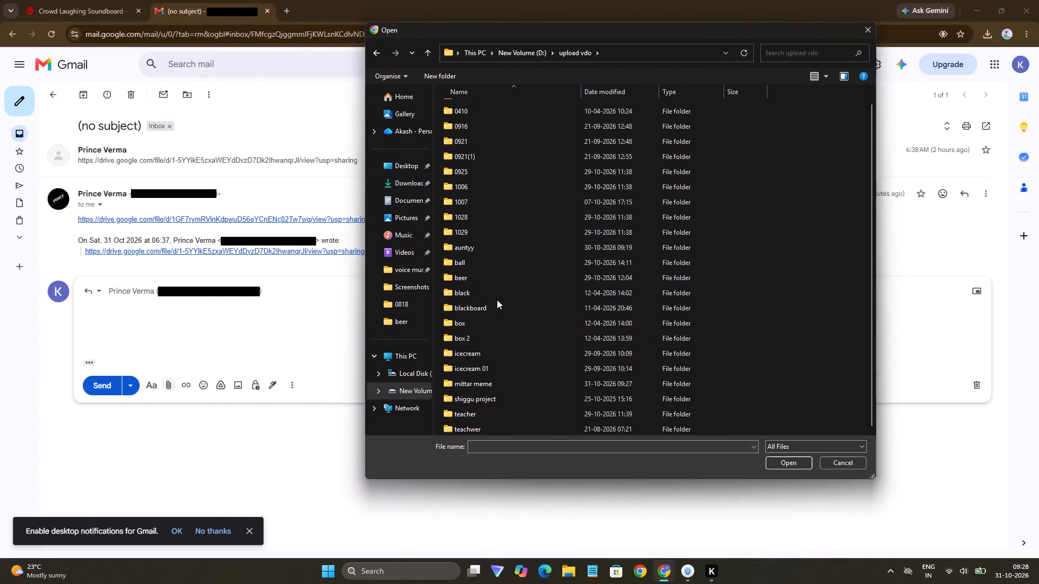
double_click(478, 386)
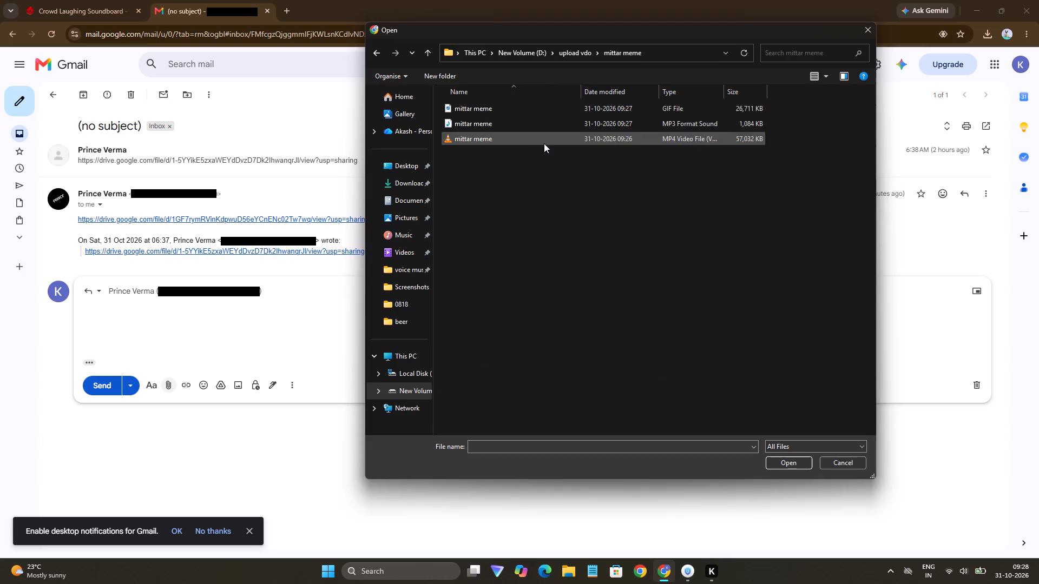
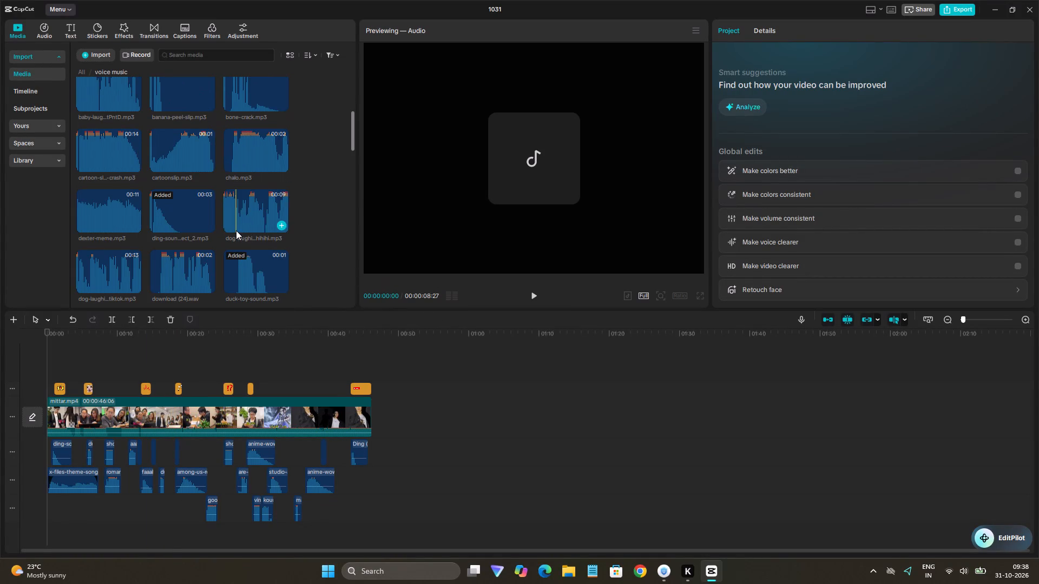
Find the Scheming Weasel Faster background music in the voice music folder and place it on a new audio track from the timeline's start.
scroll(236, 230, "down", 5)
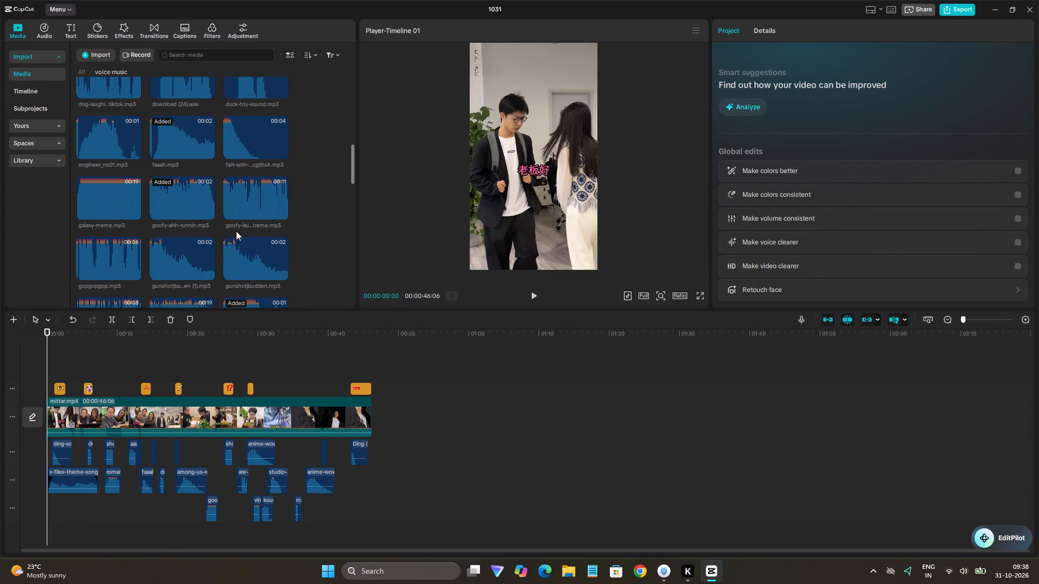
scroll(236, 231, "down", 3)
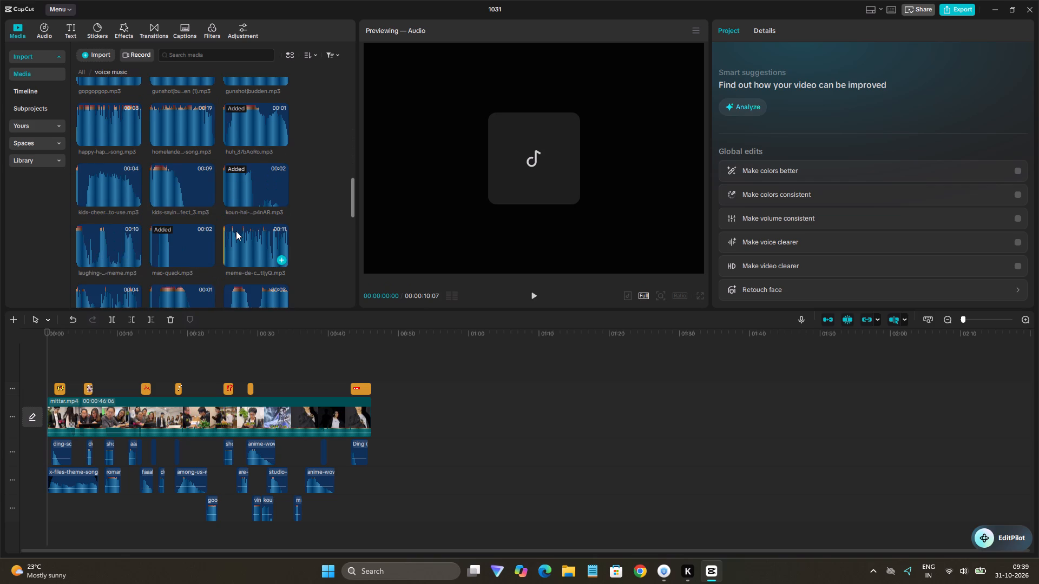
scroll(236, 231, "down", 2)
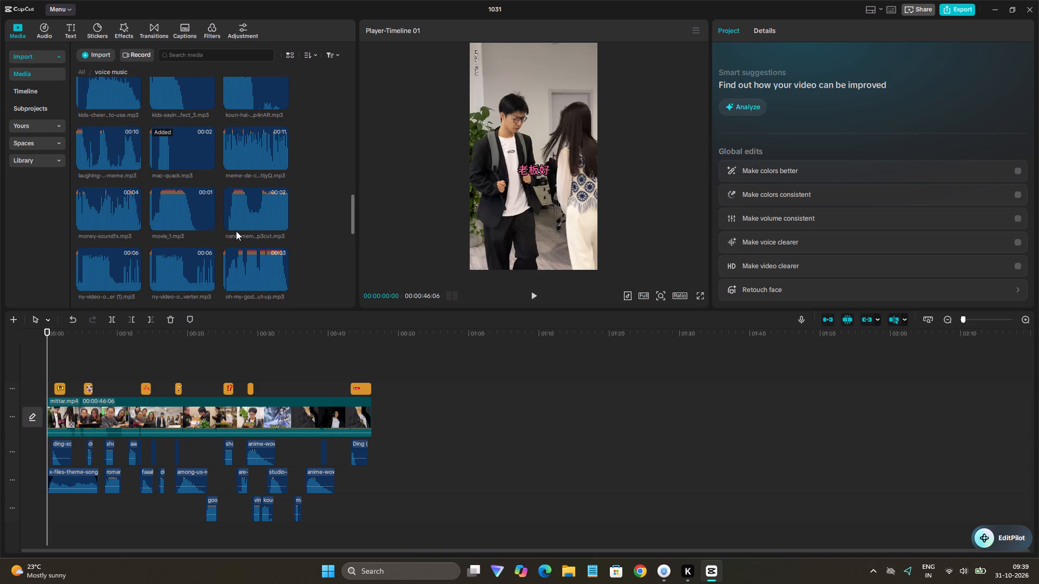
scroll(236, 231, "down", 2)
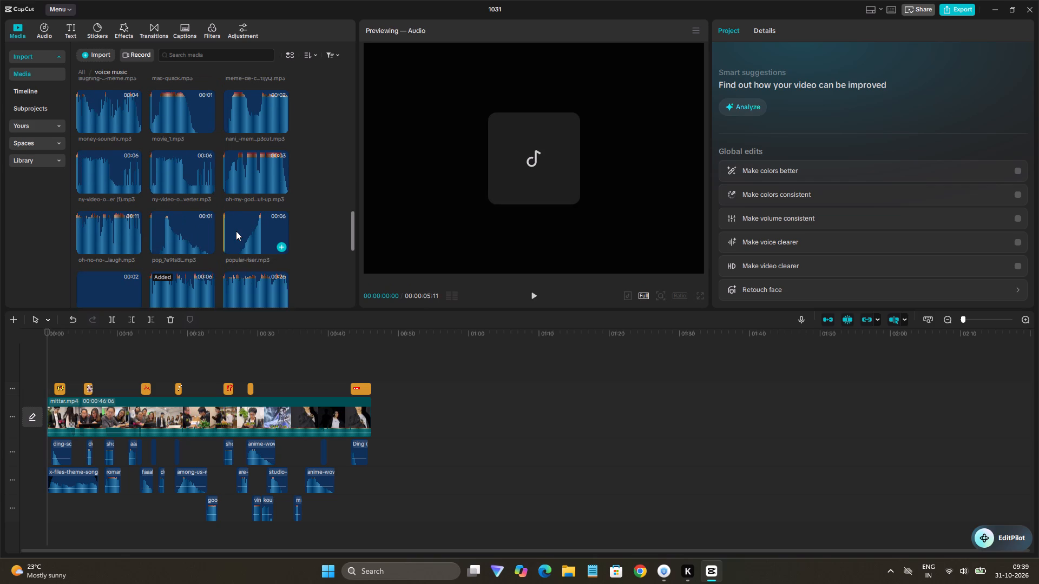
scroll(236, 231, "down", 2)
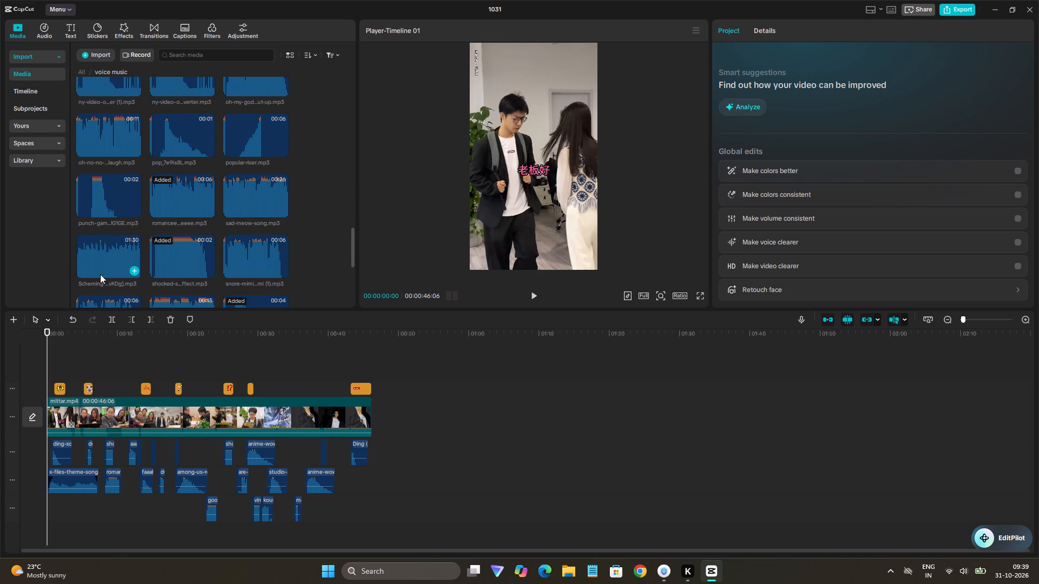
left_click_drag(94, 257, 48, 505)
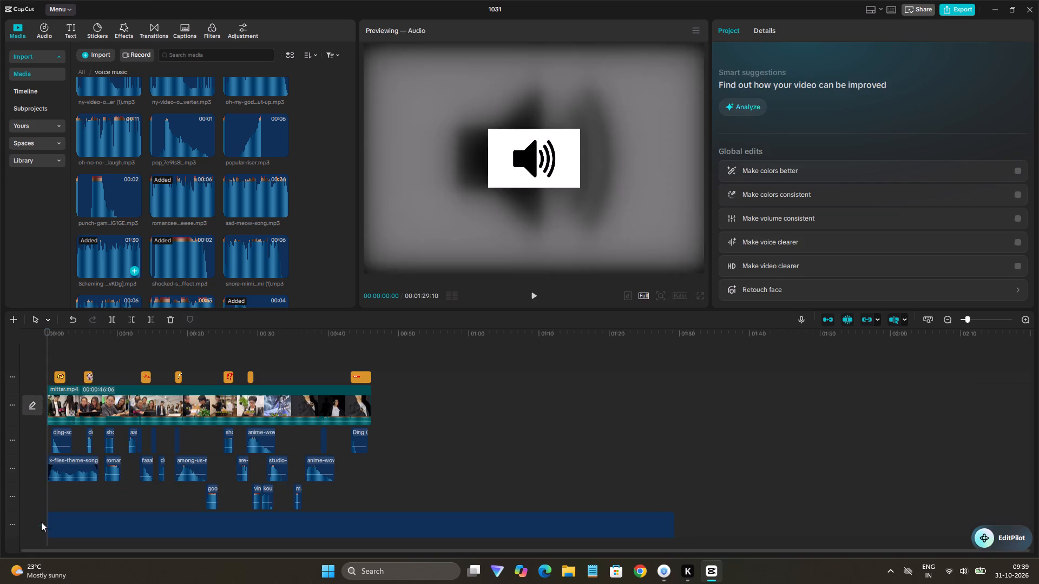
left_click(47, 528)
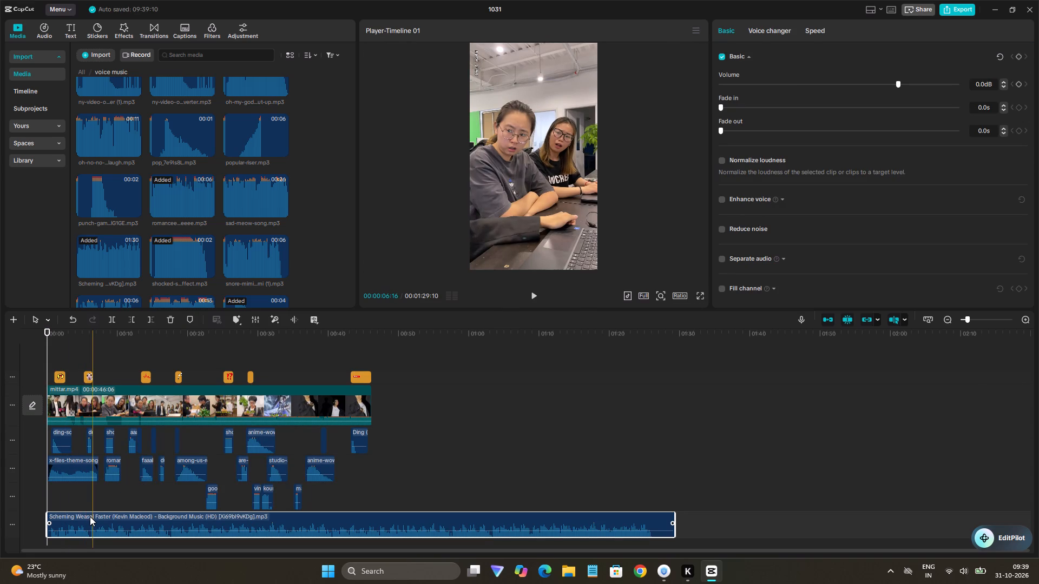
Split the background music at about 00:00:06:16, delete its first part and move the remaining part to the timeline's start.
left_click(90, 516)
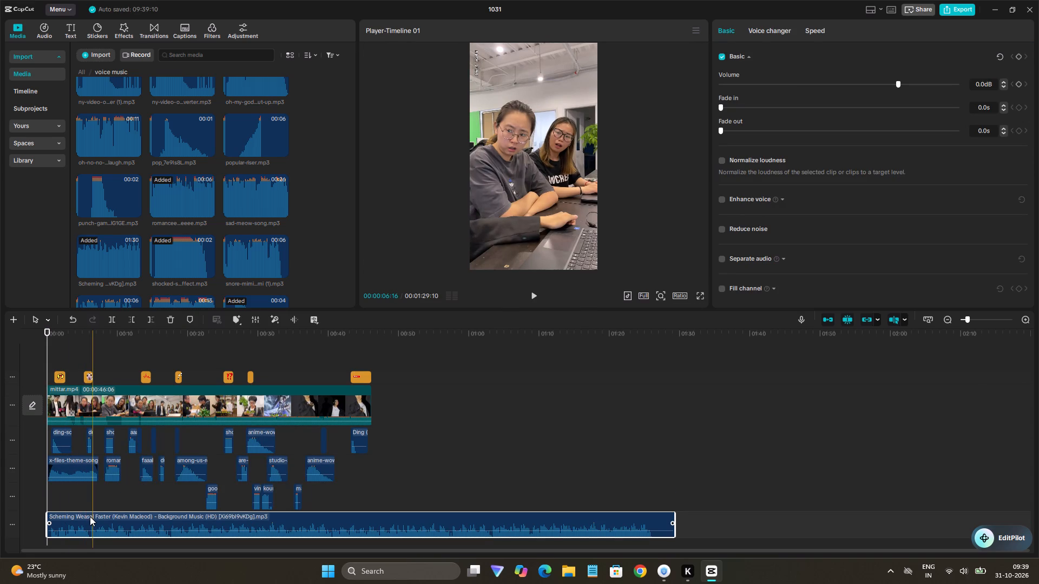
key("ctrl+b")
left_click(83, 518)
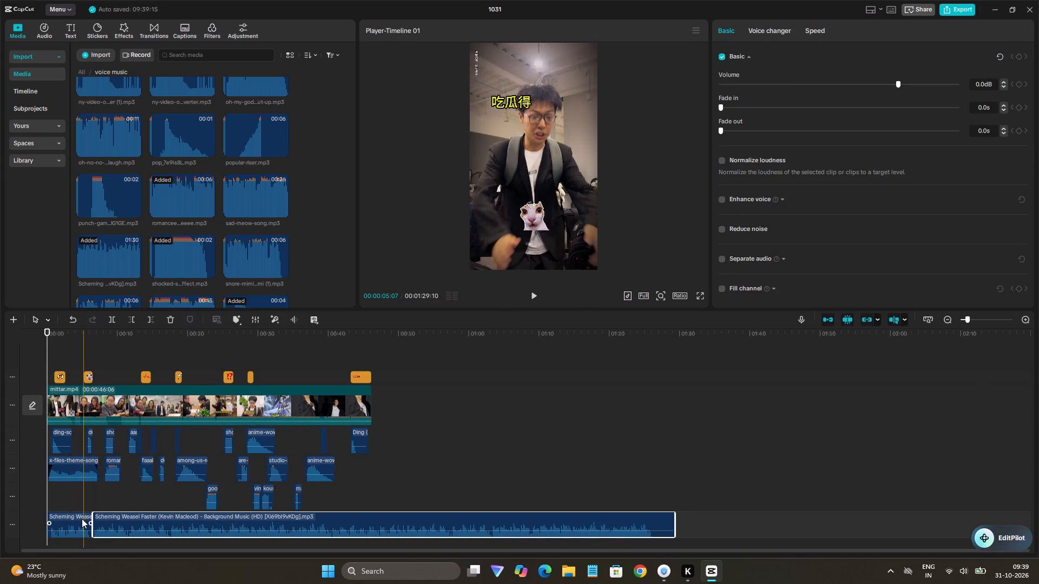
key("BackSpace")
left_click_drag(122, 524, 96, 527)
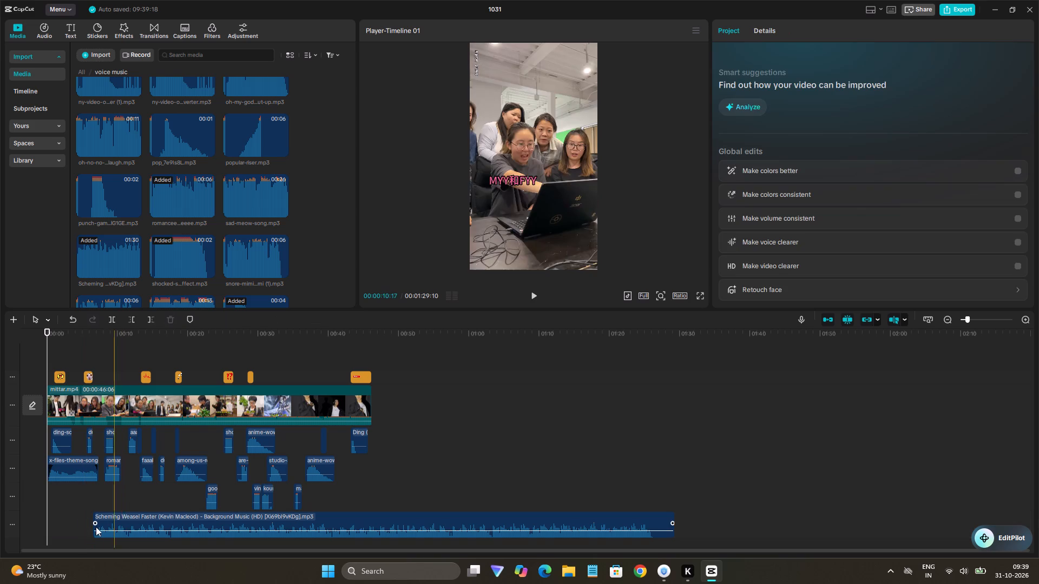
left_click_drag(96, 527, 70, 527)
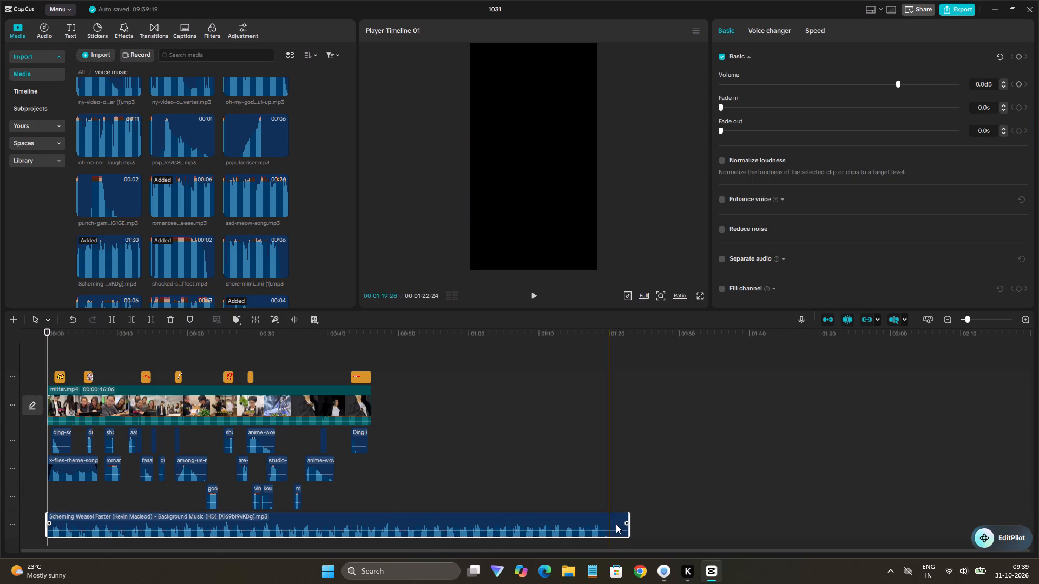
Trim the background music's end to the end of mittar.mp4 at 00:00:46:06.
left_click_drag(629, 532, 370, 525)
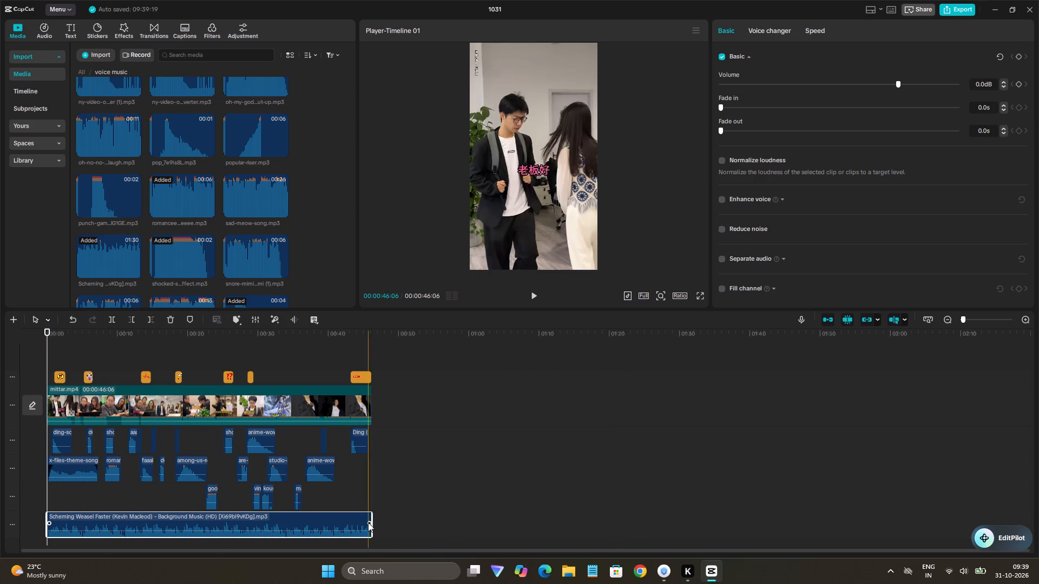
Play the video and lower the background music's volume to -3.1 dB.
key("space")
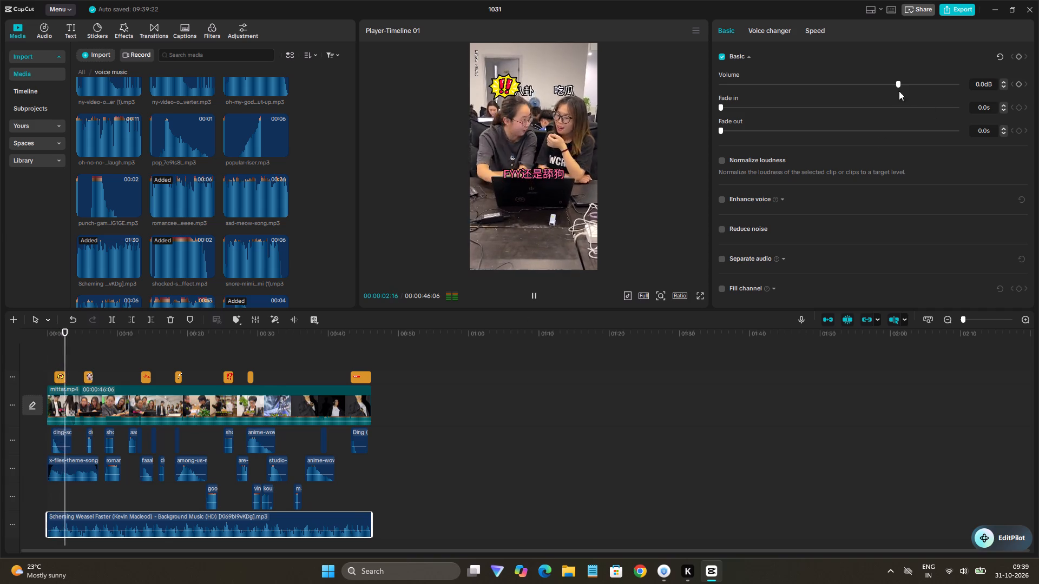
left_click(870, 84)
left_click(883, 83)
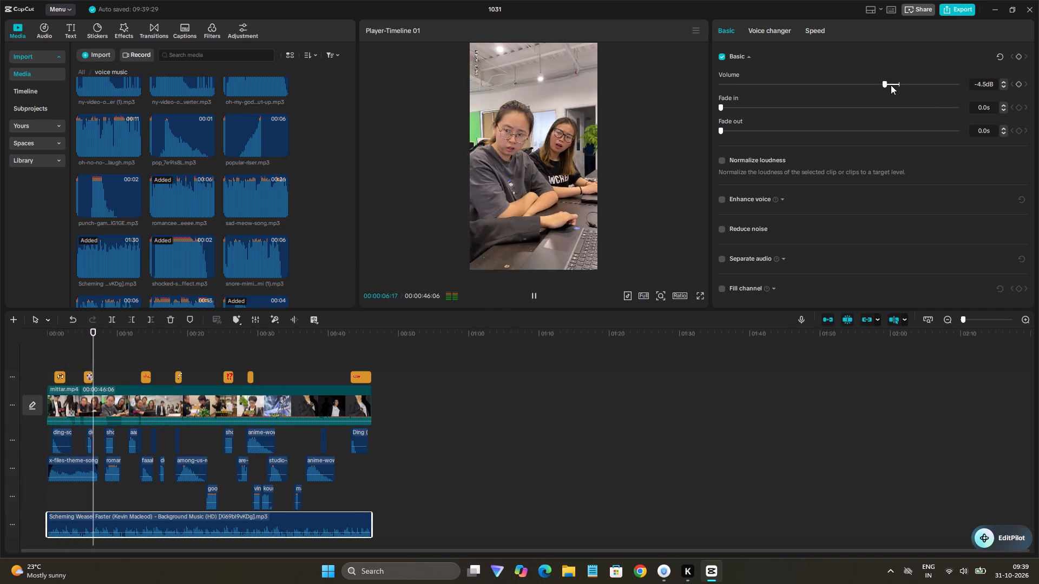
left_click(892, 84)
left_click(893, 83)
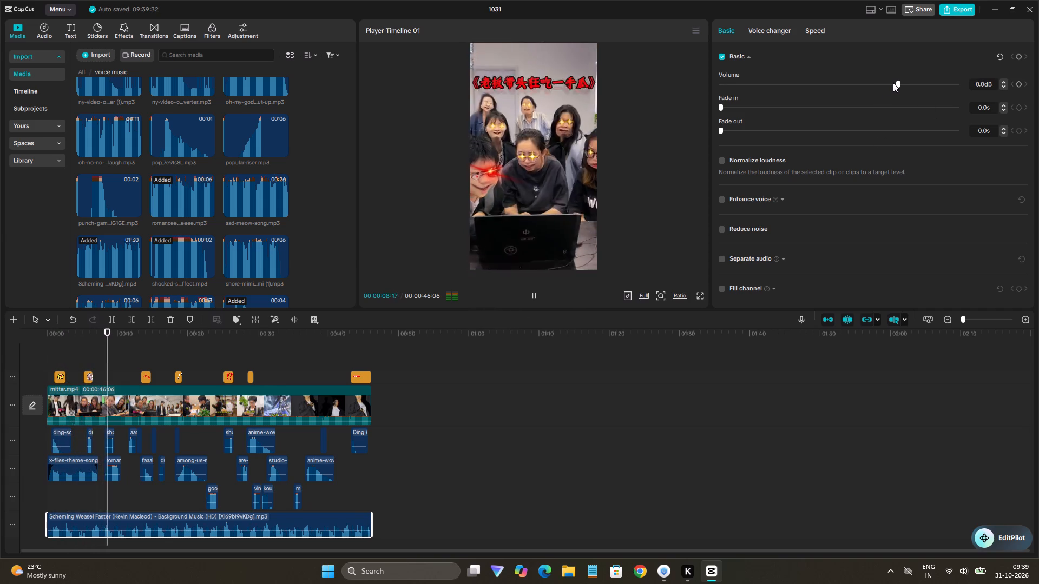
left_click(893, 83)
left_click(895, 84)
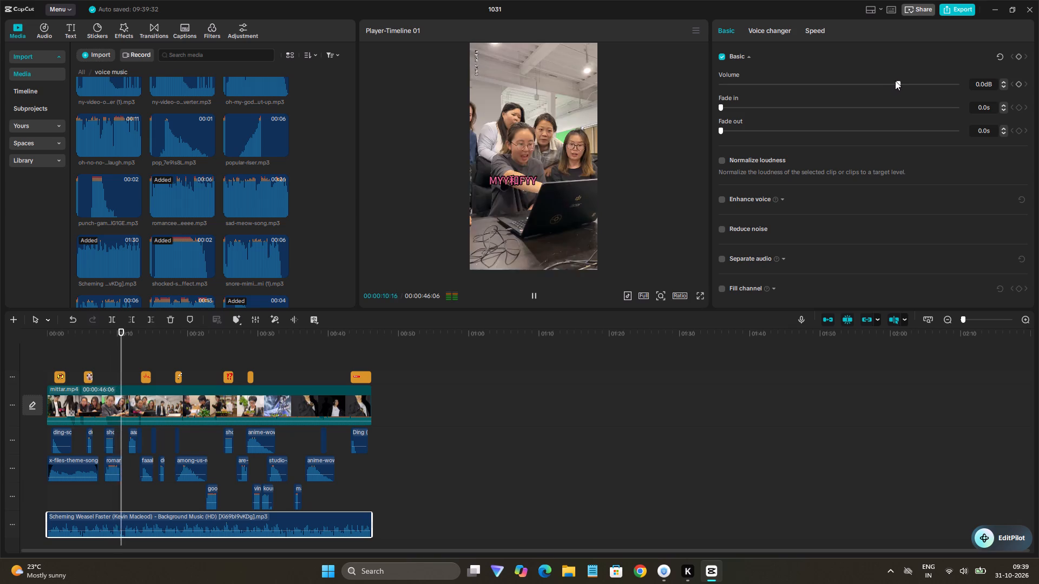
left_click_drag(897, 82, 891, 98)
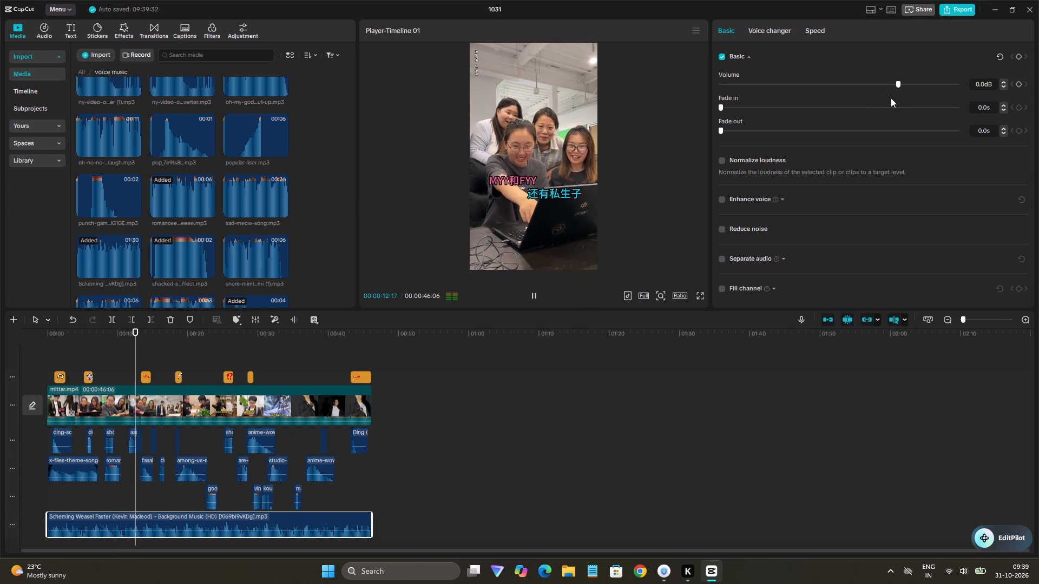
left_click_drag(891, 98, 885, 106)
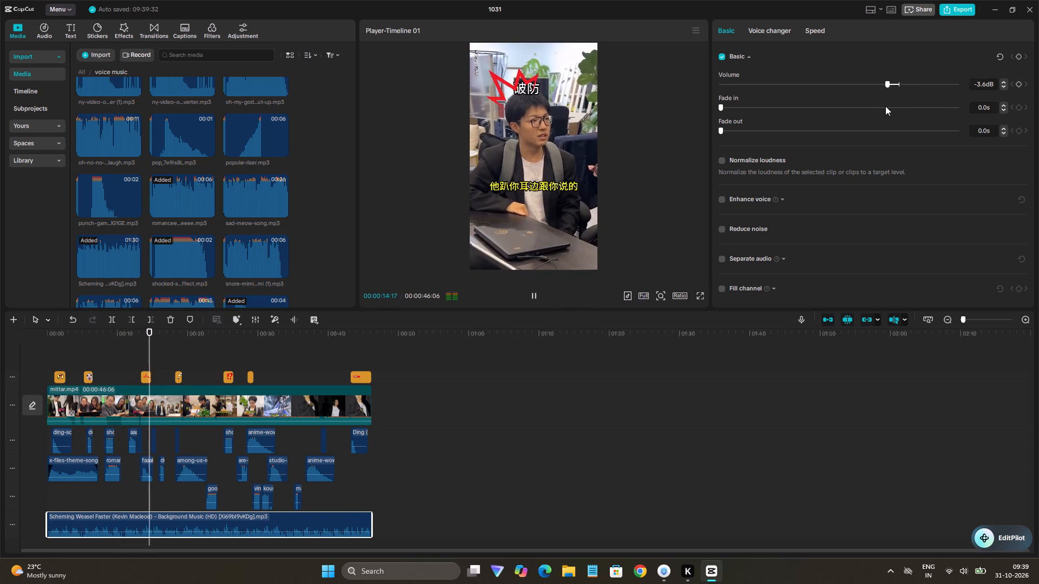
left_click_drag(885, 106, 887, 112)
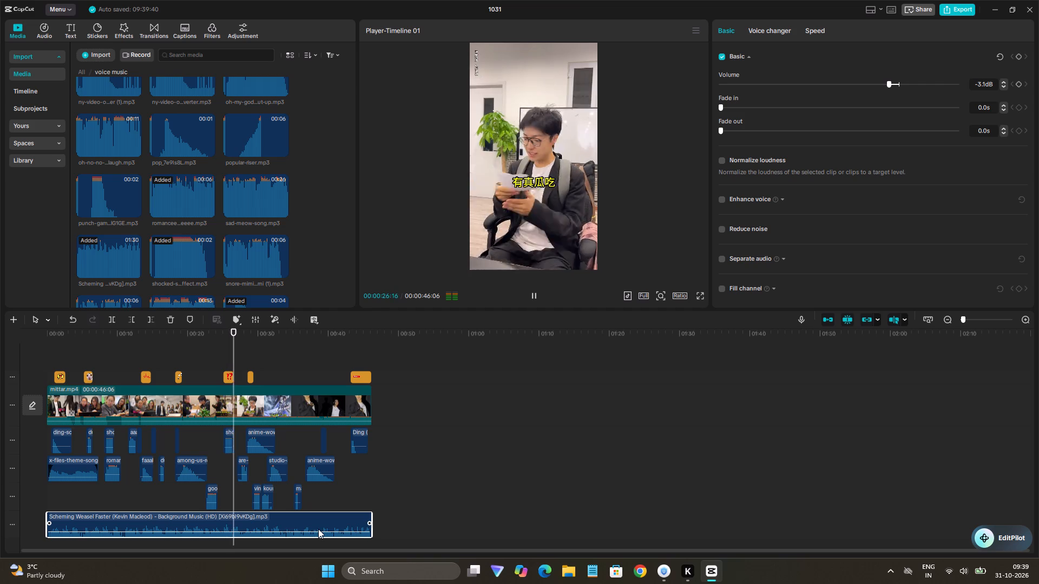
Listen from about 00:00:18:07 and trim the background music's start to just after 00:00:20.
left_click(174, 495)
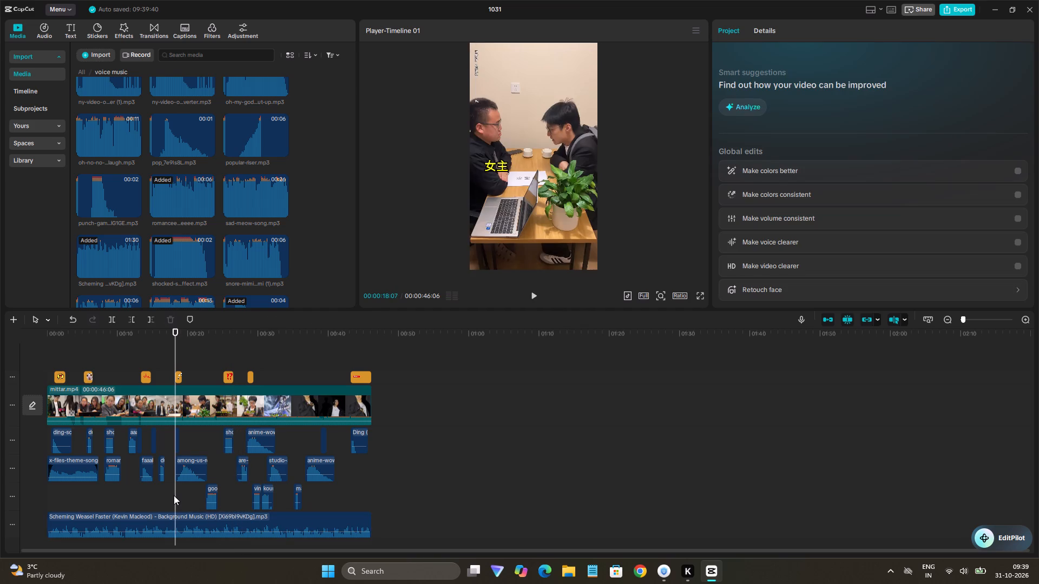
key("space")
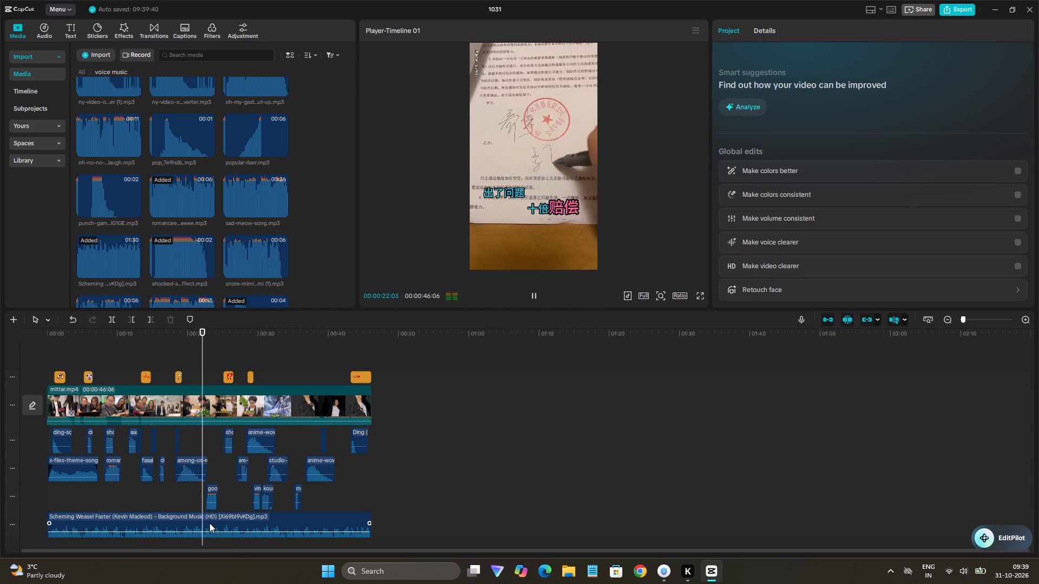
left_click(193, 507)
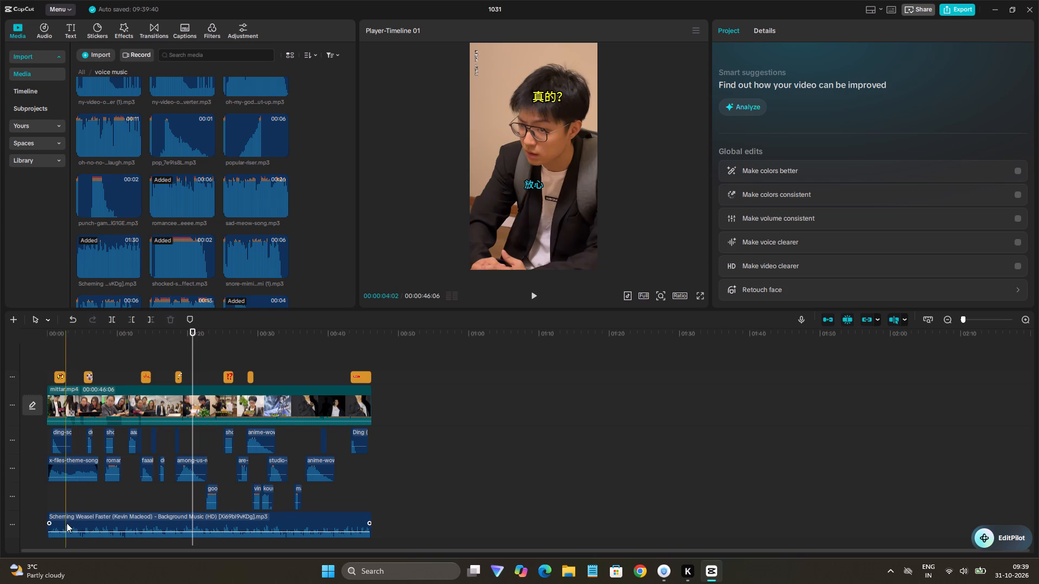
left_click_drag(48, 532, 103, 543)
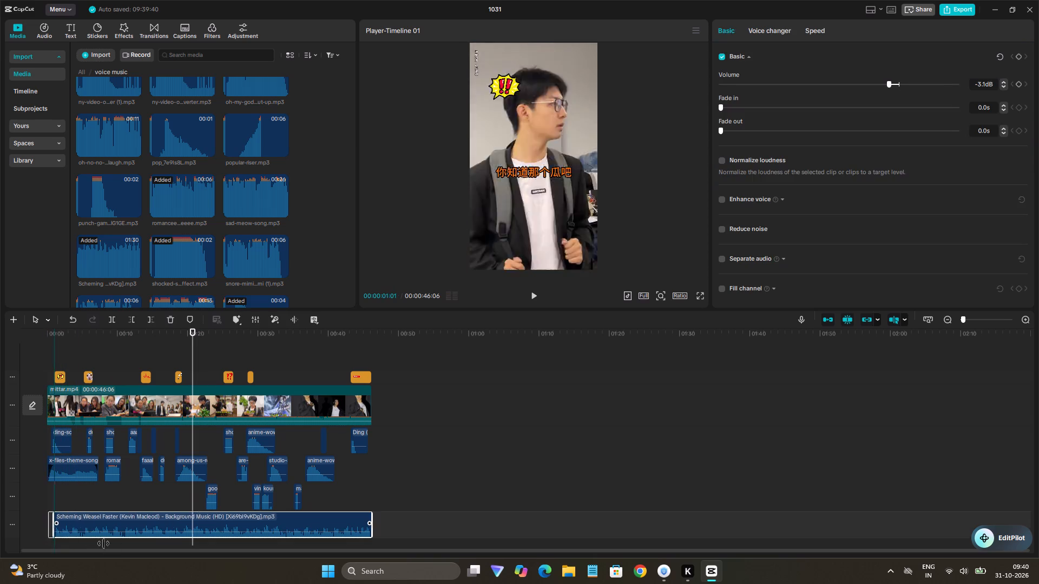
left_click_drag(103, 543, 193, 567)
Play back the new music opening and extend the clip's start slightly earlier, to about 00:00:20.
left_click(180, 519)
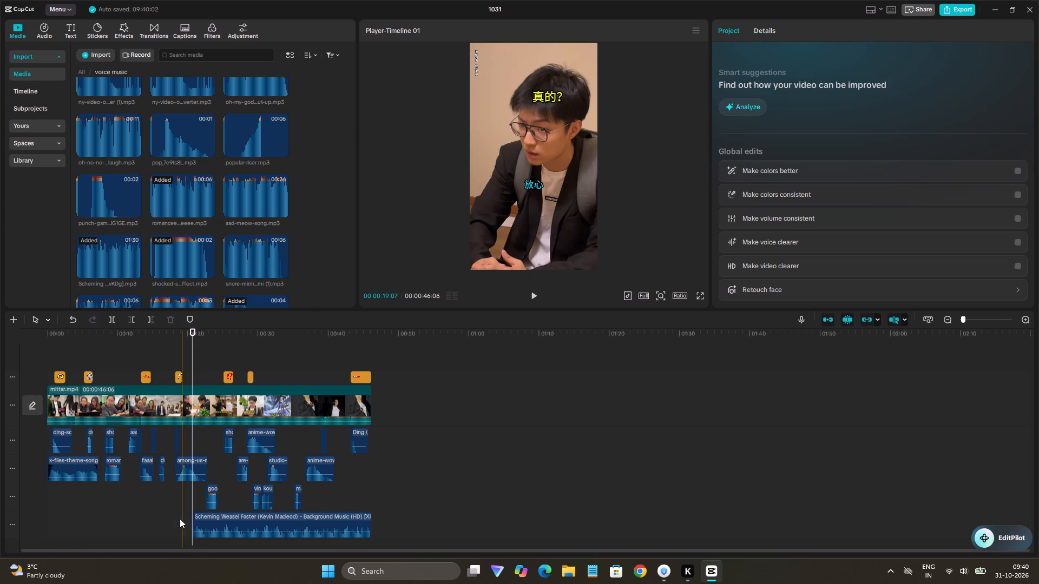
key("space")
key("space")
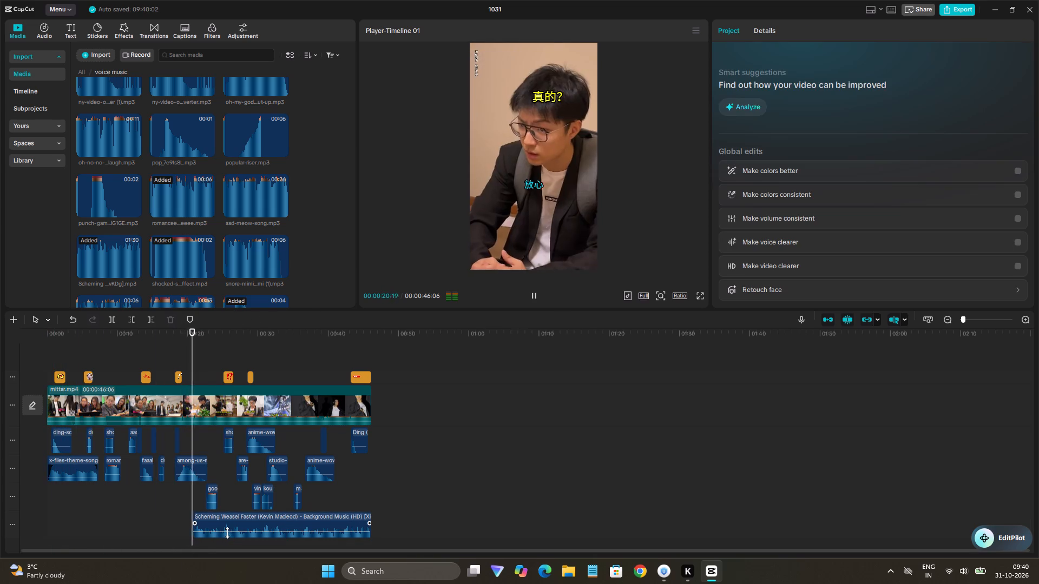
left_click(200, 530)
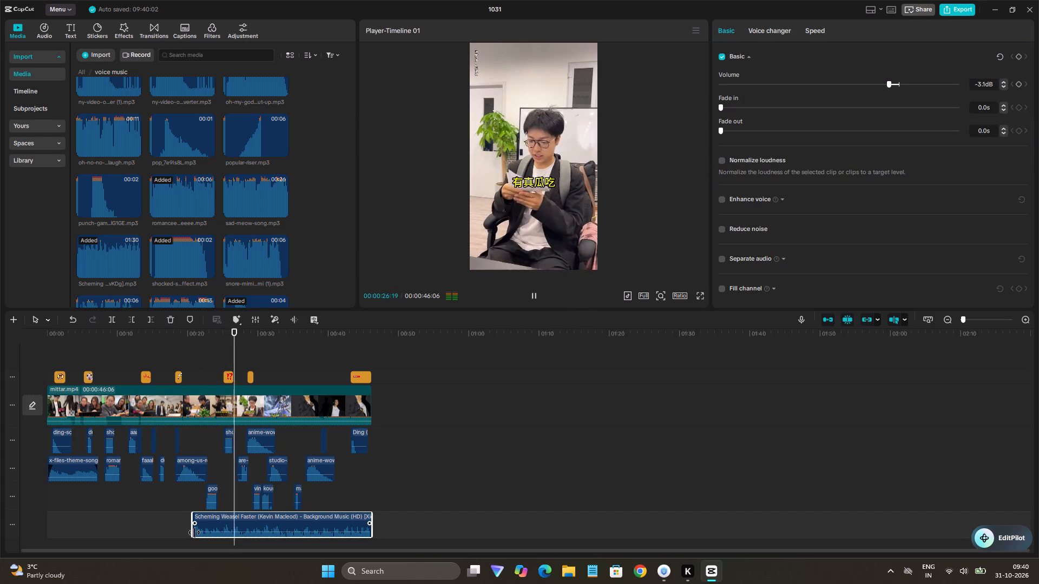
left_click_drag(193, 533, 187, 534)
left_click(179, 507)
key("space")
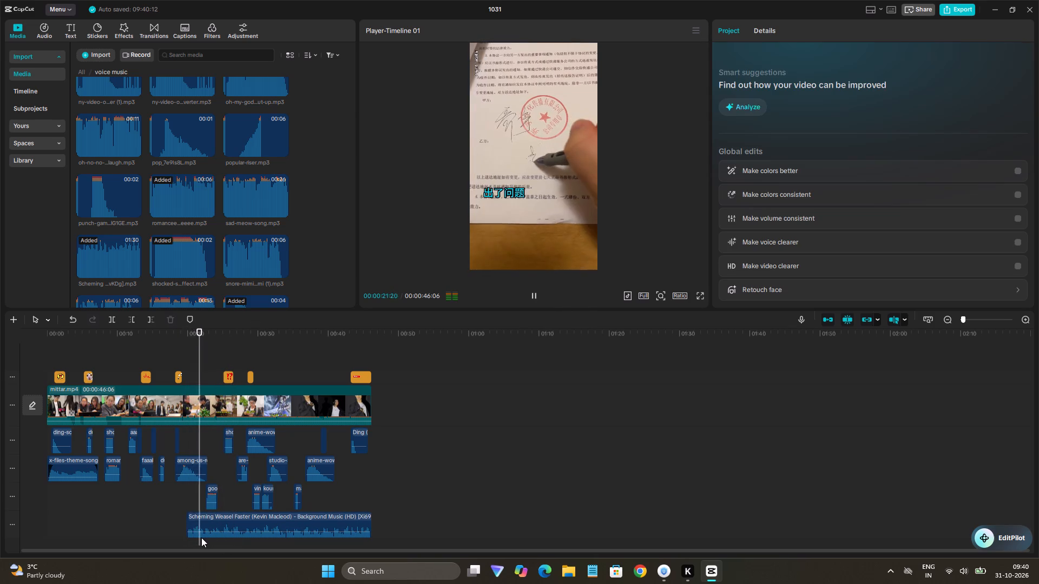
Move the trimmed background music to about 00:00:01 and extend its end to just before the end of mittar.mp4.
left_click_drag(216, 523, 115, 520)
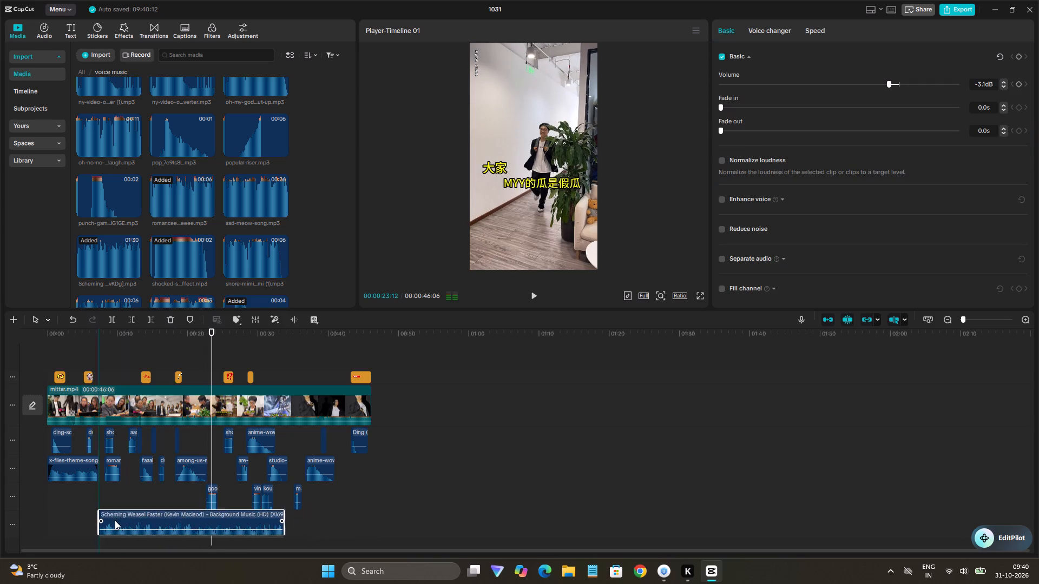
left_click_drag(115, 520, 81, 519)
left_click_drag(241, 532, 367, 541)
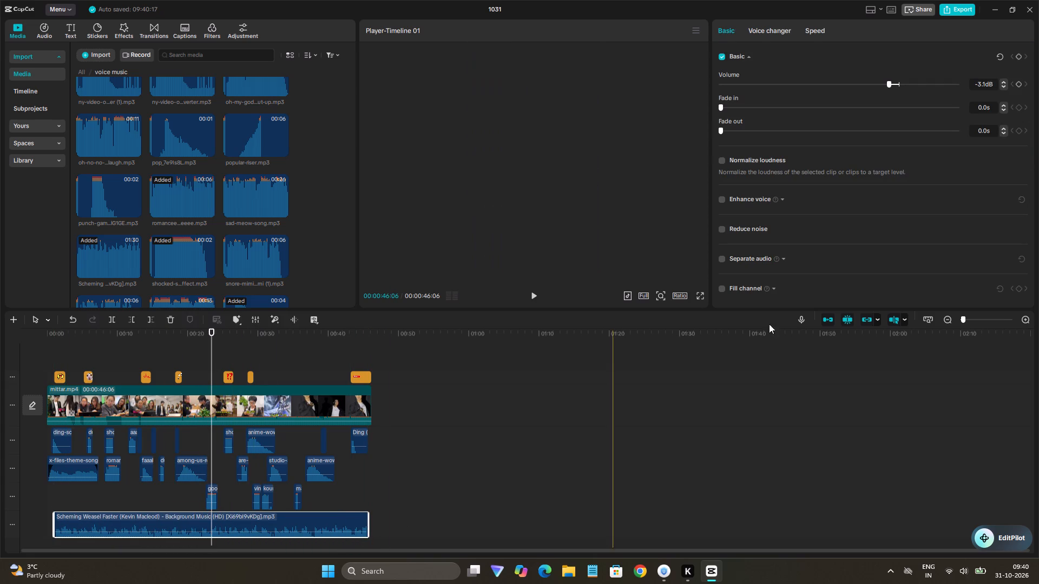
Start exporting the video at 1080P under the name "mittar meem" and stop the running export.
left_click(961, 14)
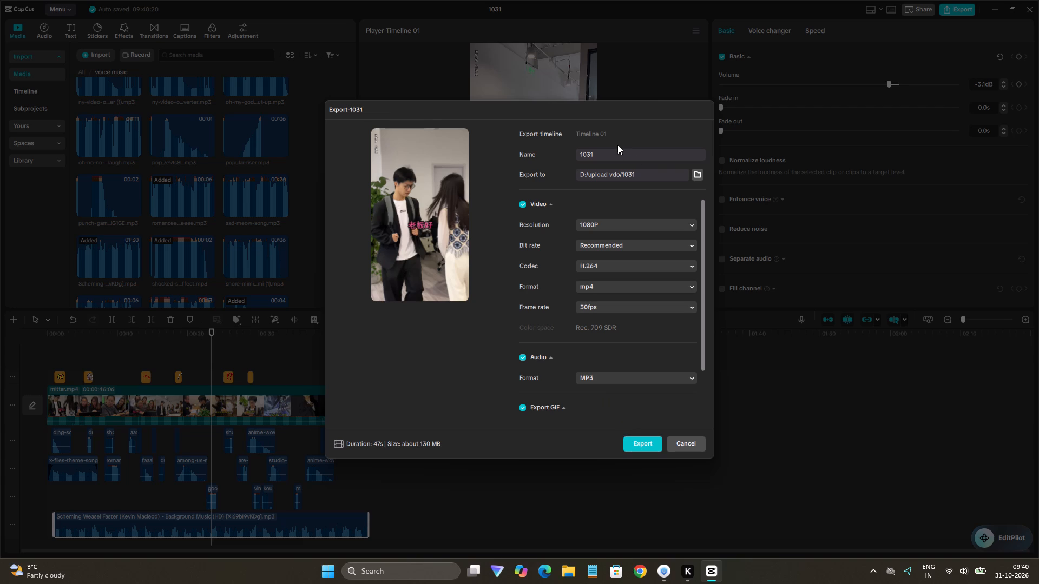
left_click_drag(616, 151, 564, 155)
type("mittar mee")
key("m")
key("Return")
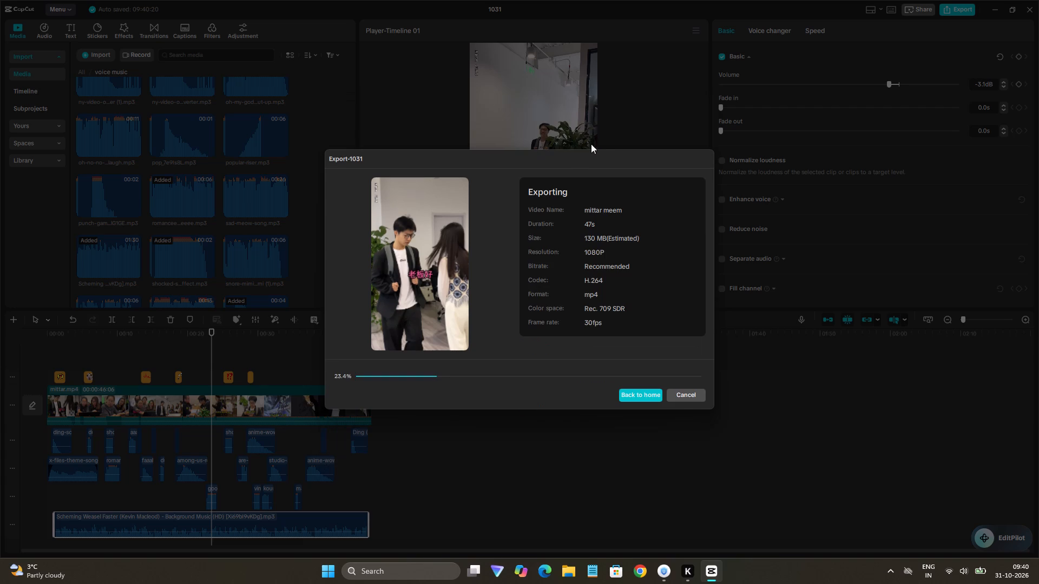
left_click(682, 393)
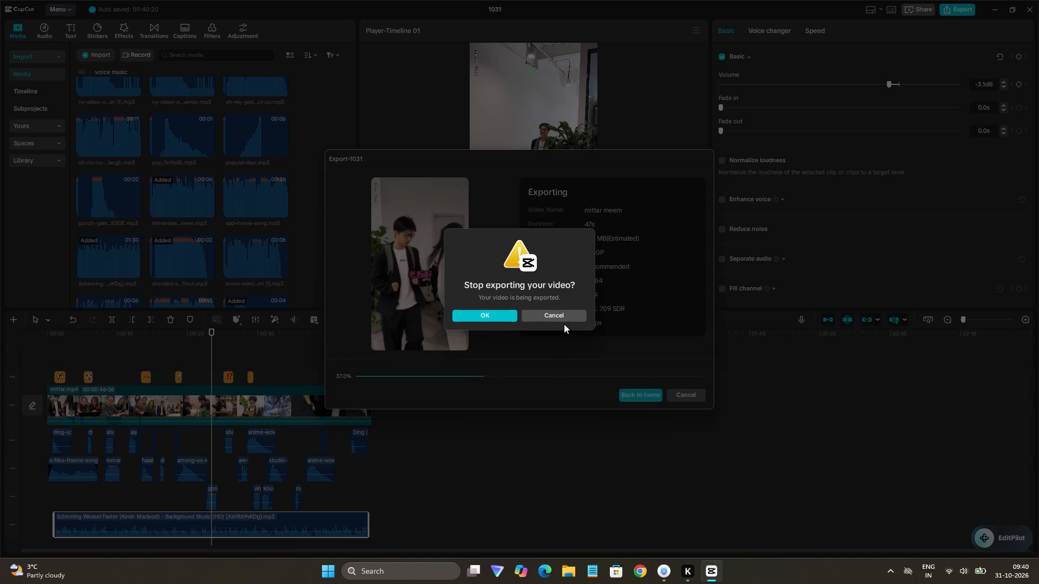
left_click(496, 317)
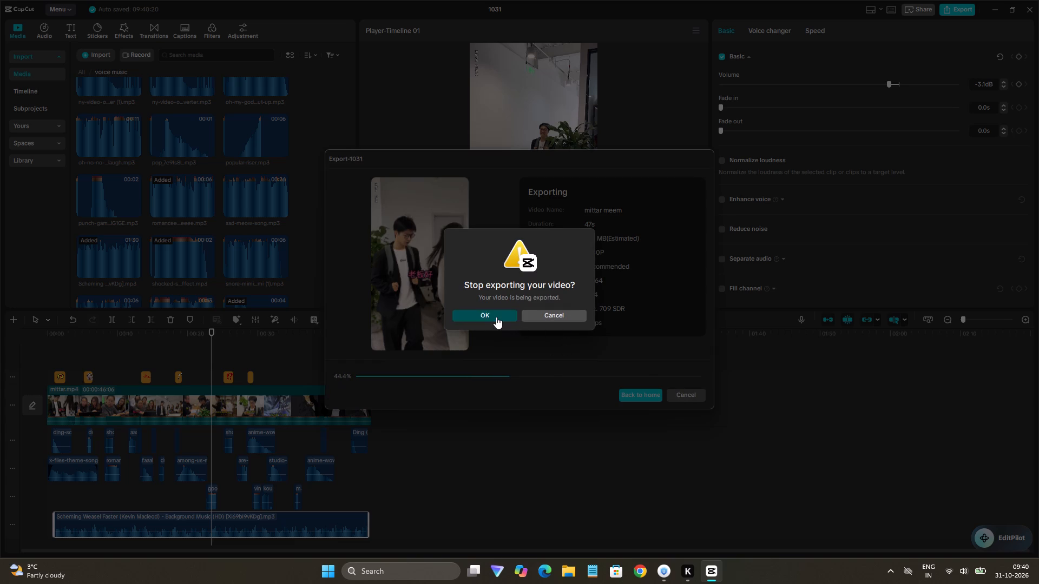
Let the export of the "mittar meem" video run to completion and close the export window without sharing.
left_click(640, 444)
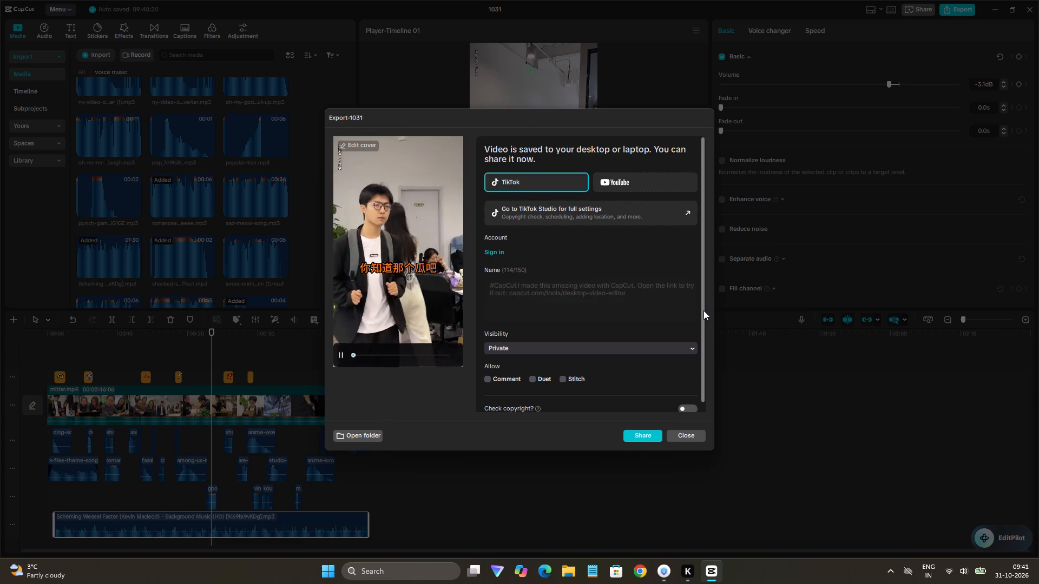
left_click(695, 436)
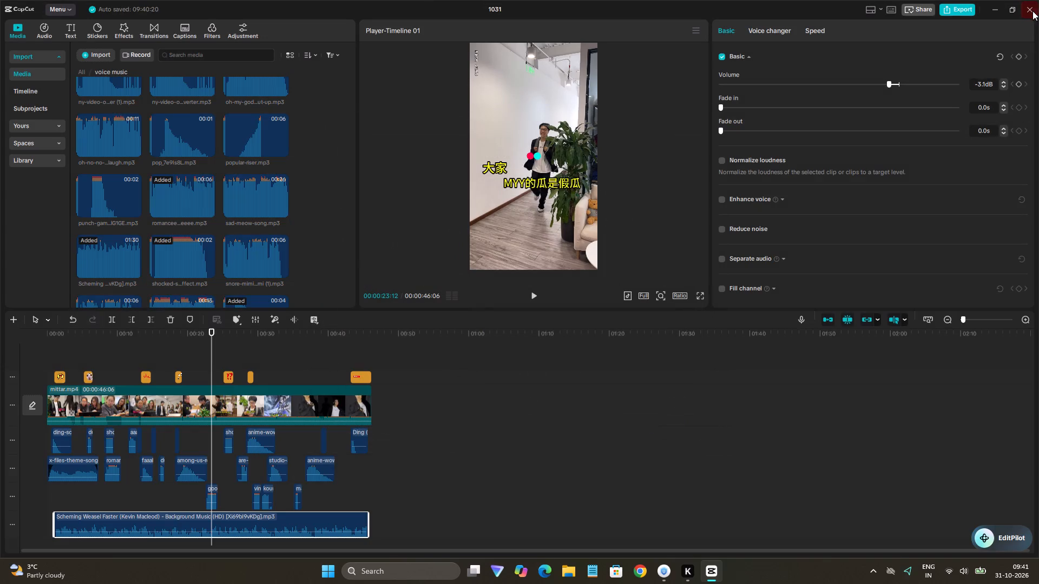
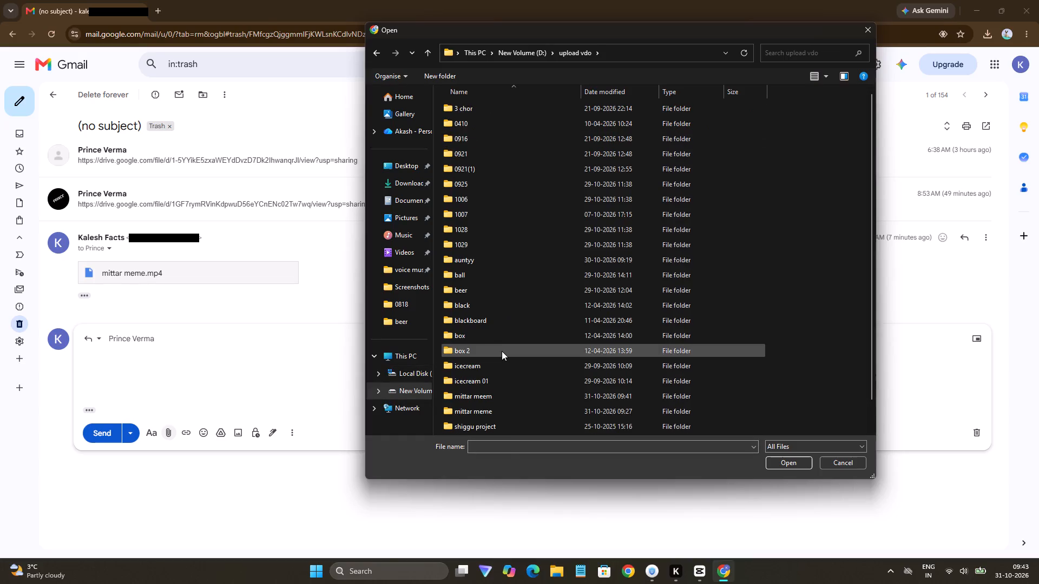
Open the "mittar meem" folder inside "upload vdo" on drive D to choose the attachments for the Gmail reply.
scroll(502, 351, "down", 1)
left_click(501, 369)
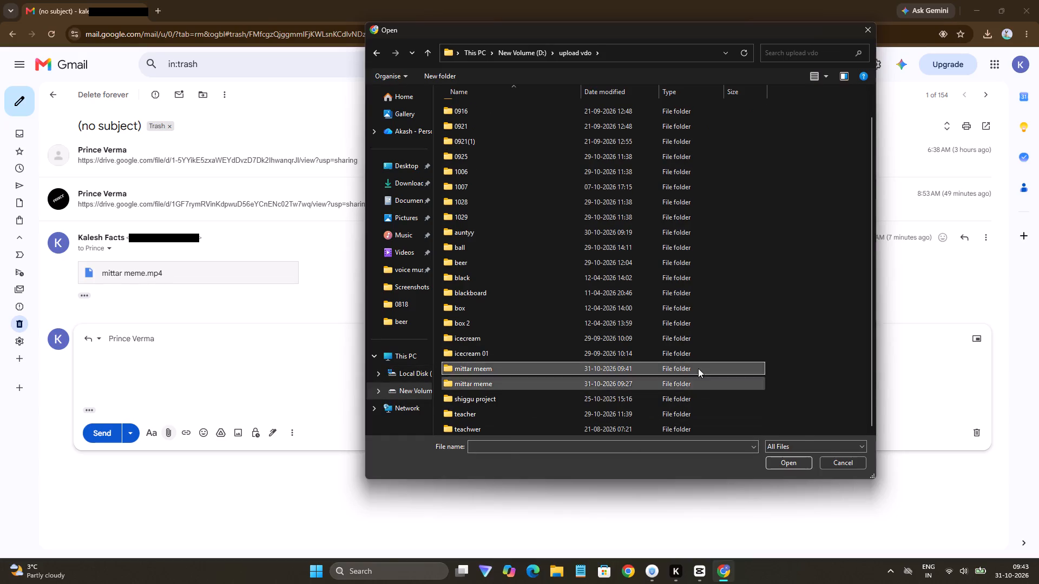
double_click(691, 364)
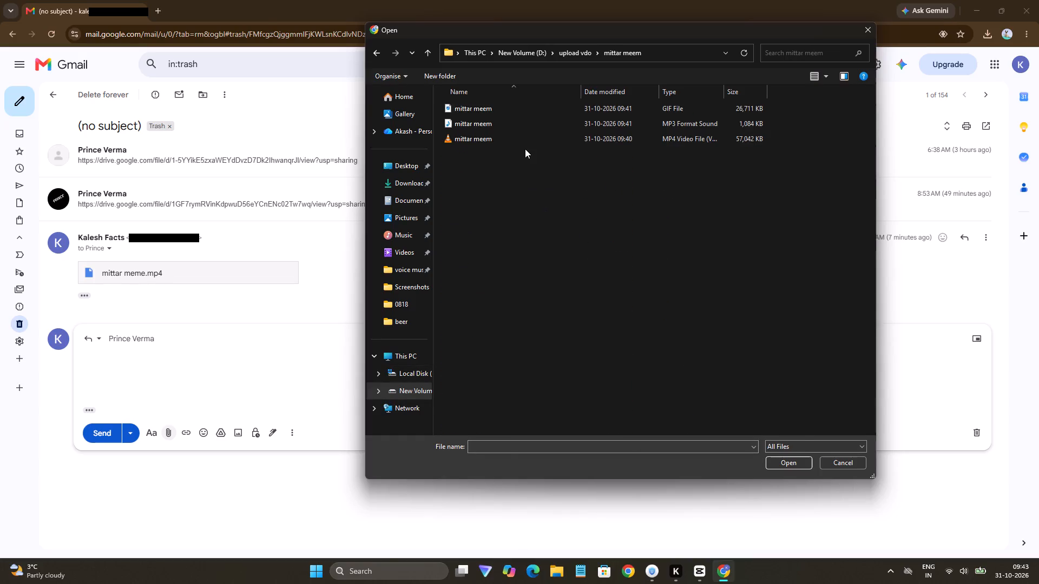
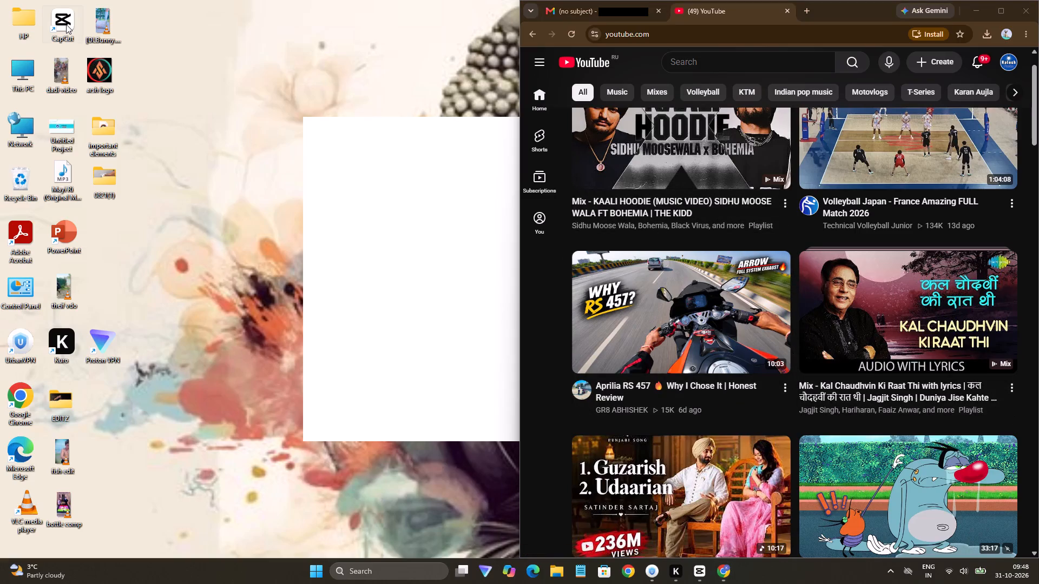
Launch CapCut and open the saved project 1031.
left_click(66, 24)
left_click(66, 24)
left_click(66, 24)
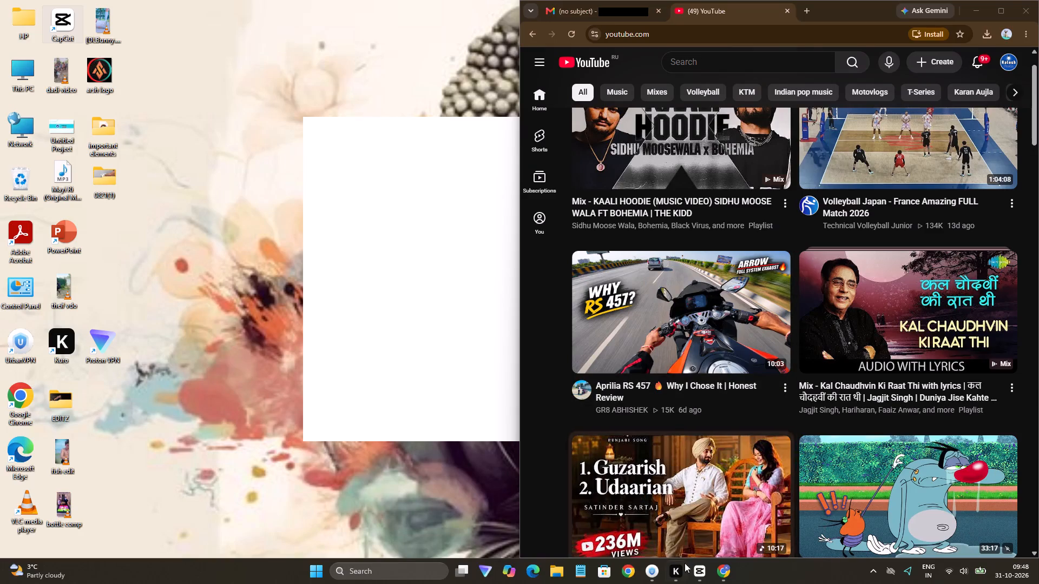
left_click(699, 565)
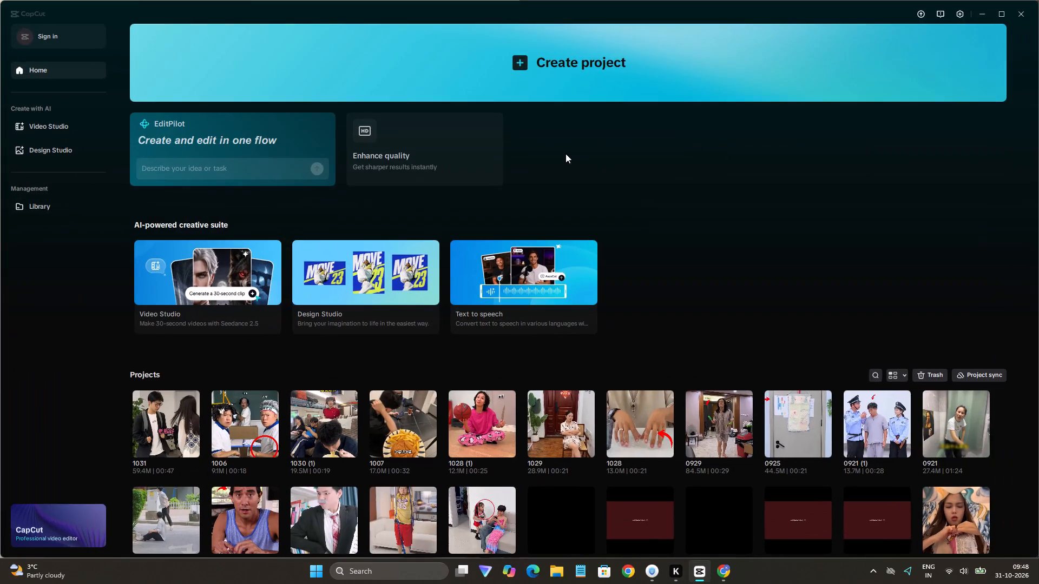
scroll(269, 313, "down", 3)
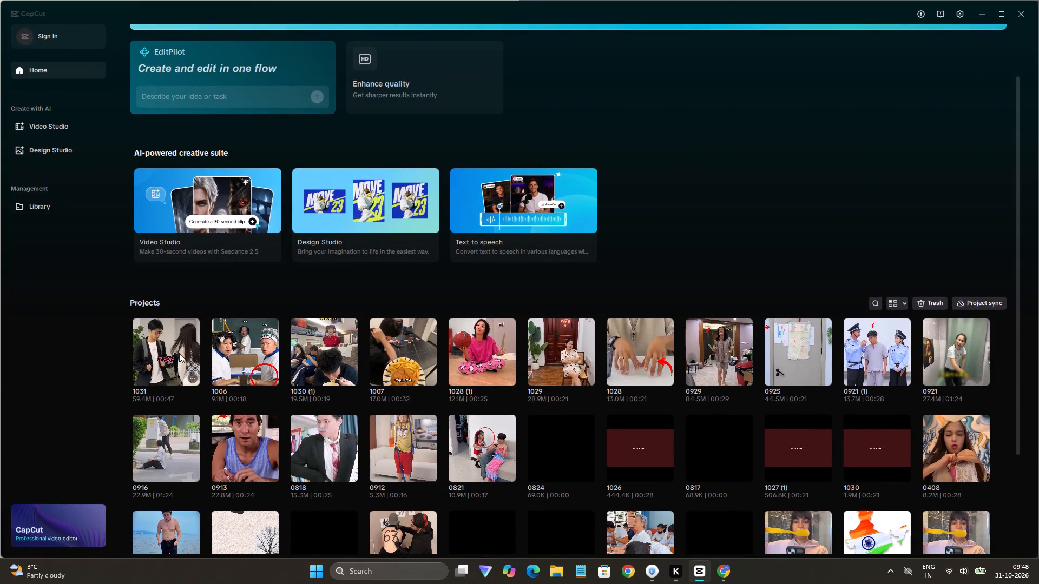
left_click(165, 359)
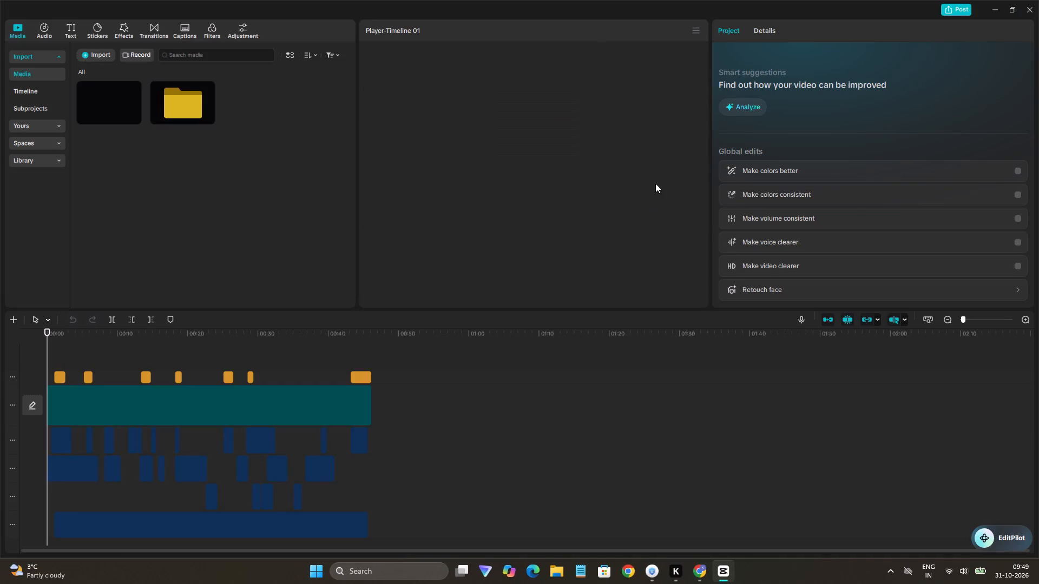
Play project 1031 from the beginning in full screen to review the stickers, sound effects and background music.
key("space")
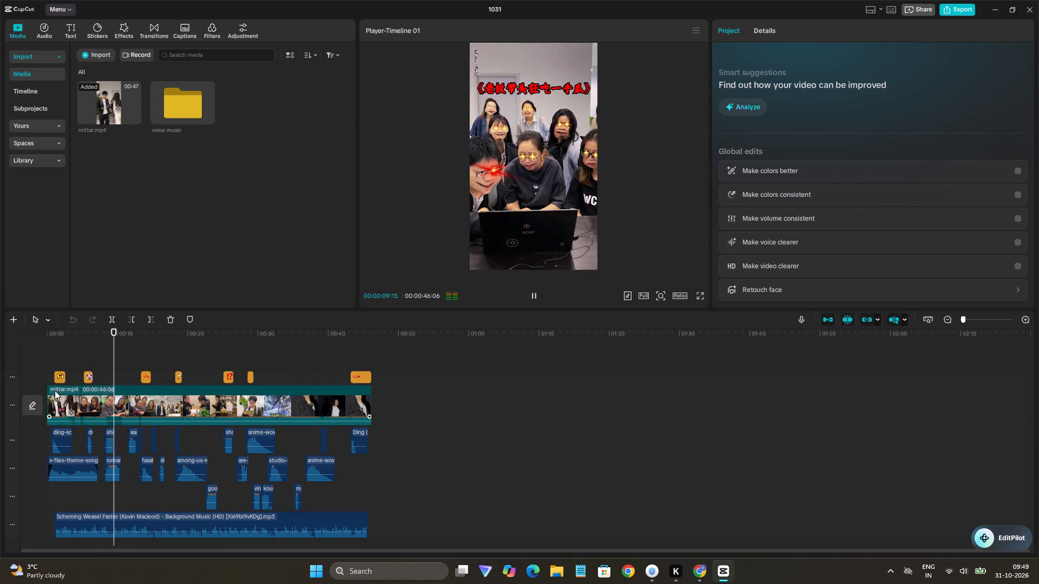
left_click(50, 377)
key("space")
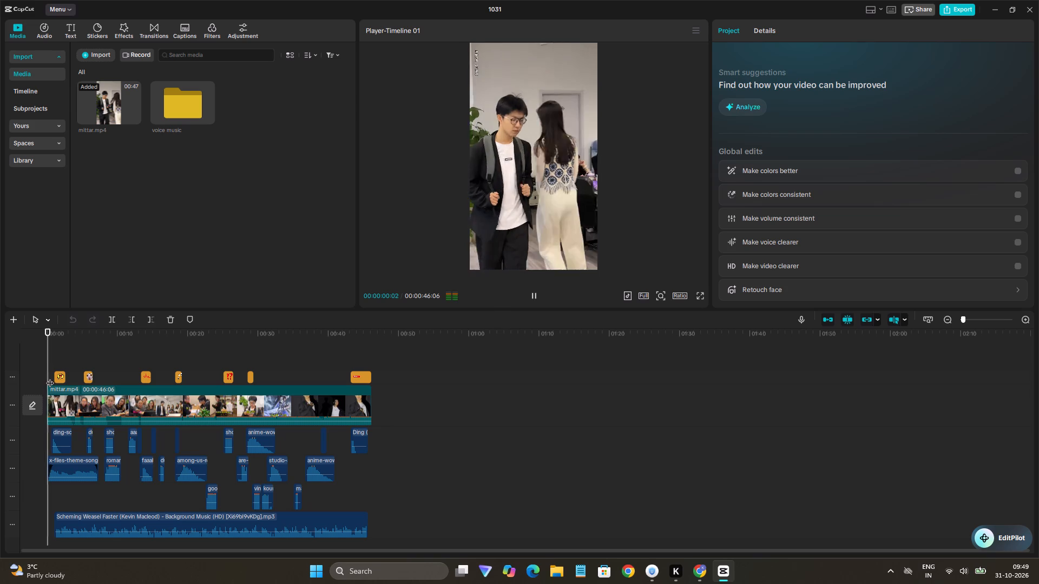
left_click(706, 293)
left_click(703, 295)
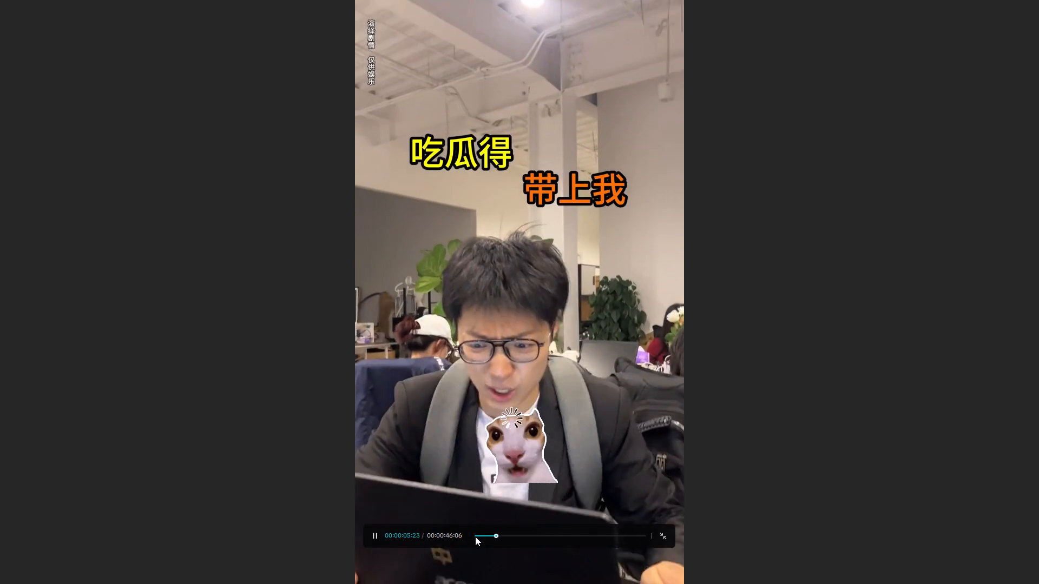
left_click(476, 534)
left_click_drag(476, 534, 453, 540)
left_click_drag(481, 535, 441, 539)
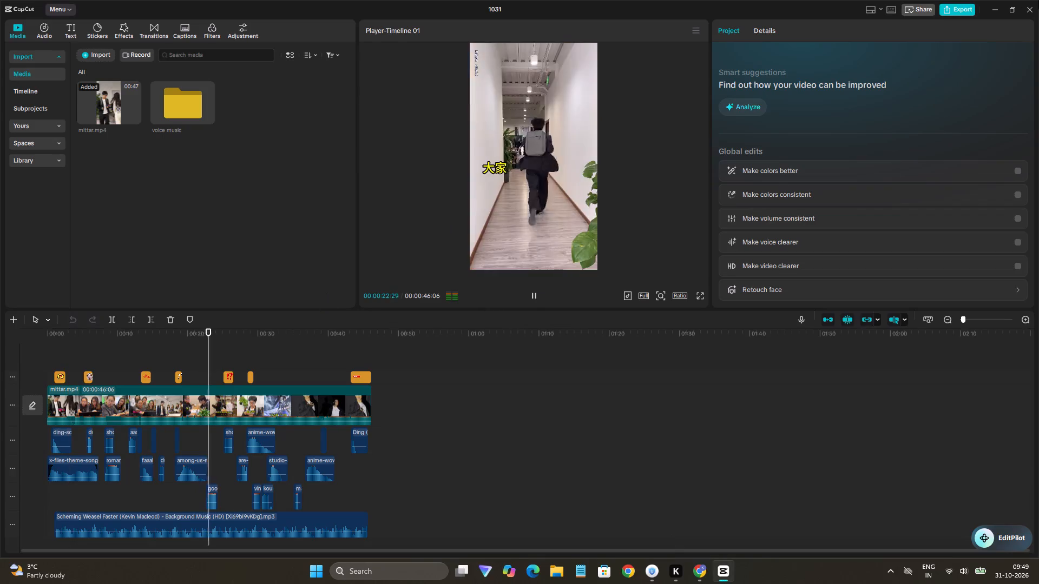
Close project 1031 and open the saved project 1006.
left_click(1029, 7)
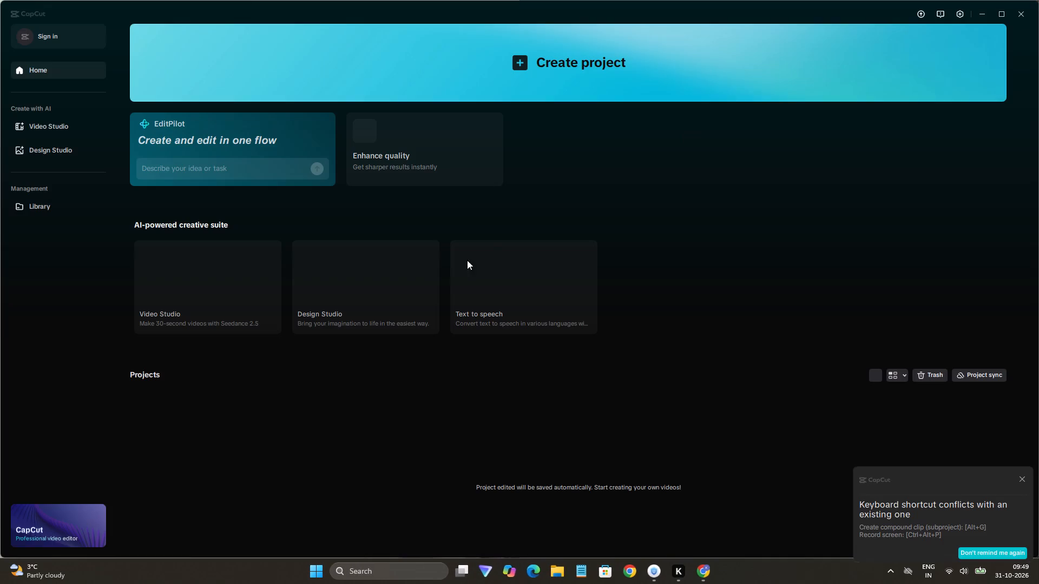
scroll(494, 297, "down", 1)
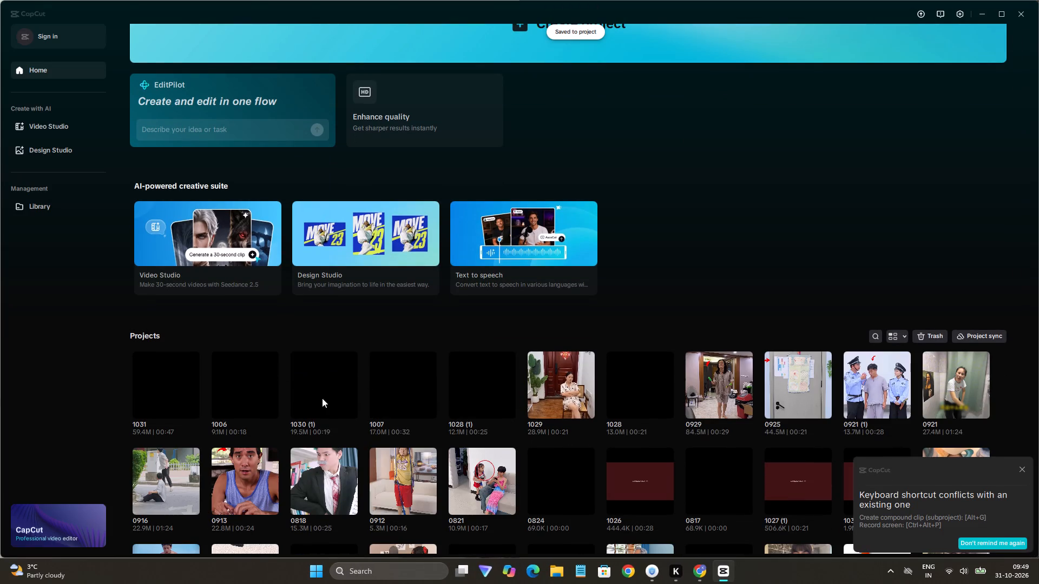
double_click(255, 388)
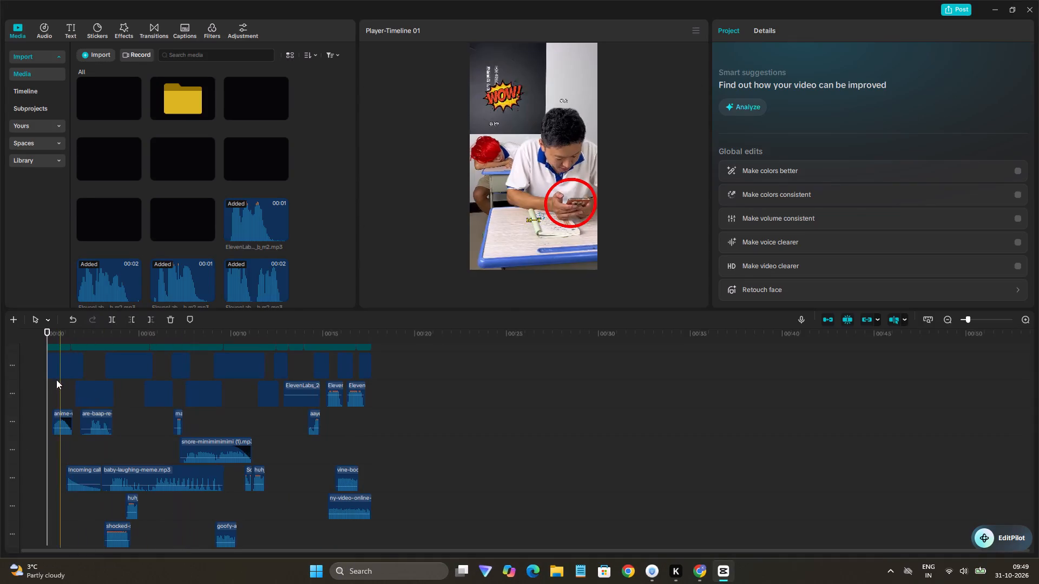
Play back project 1006 from the beginning to review its edit.
scroll(49, 380, "up", 8)
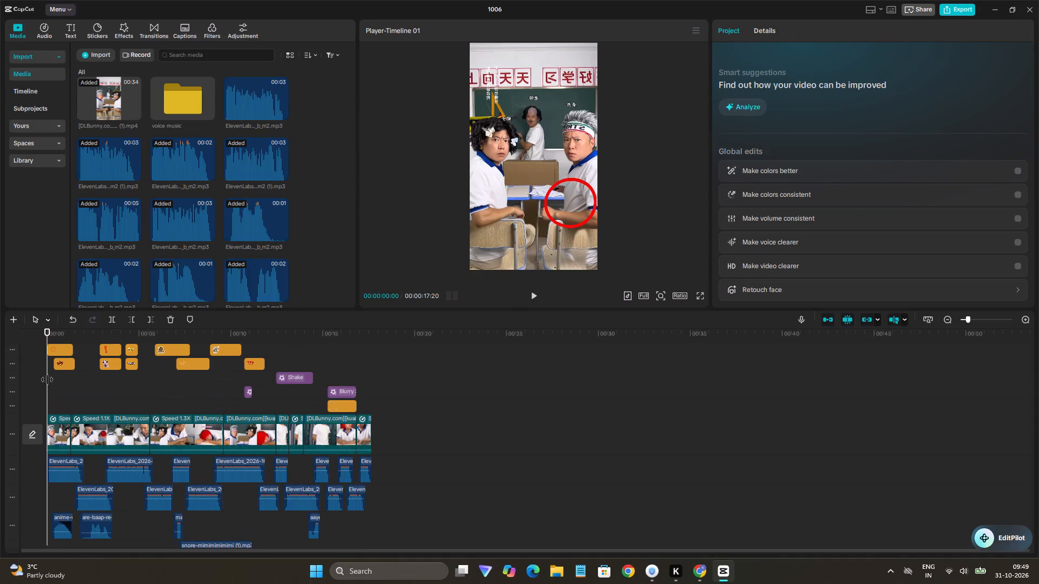
key("space")
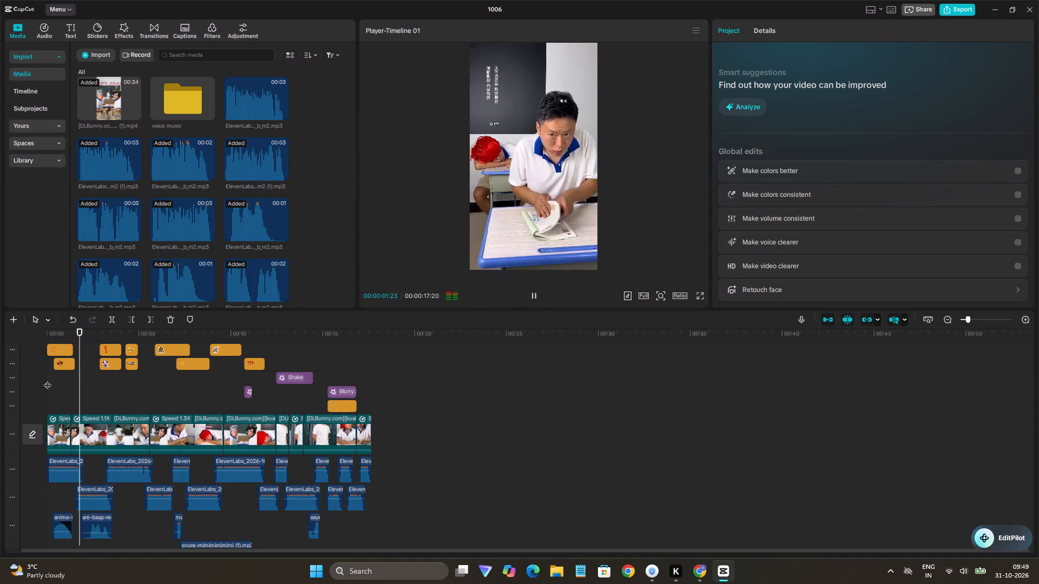
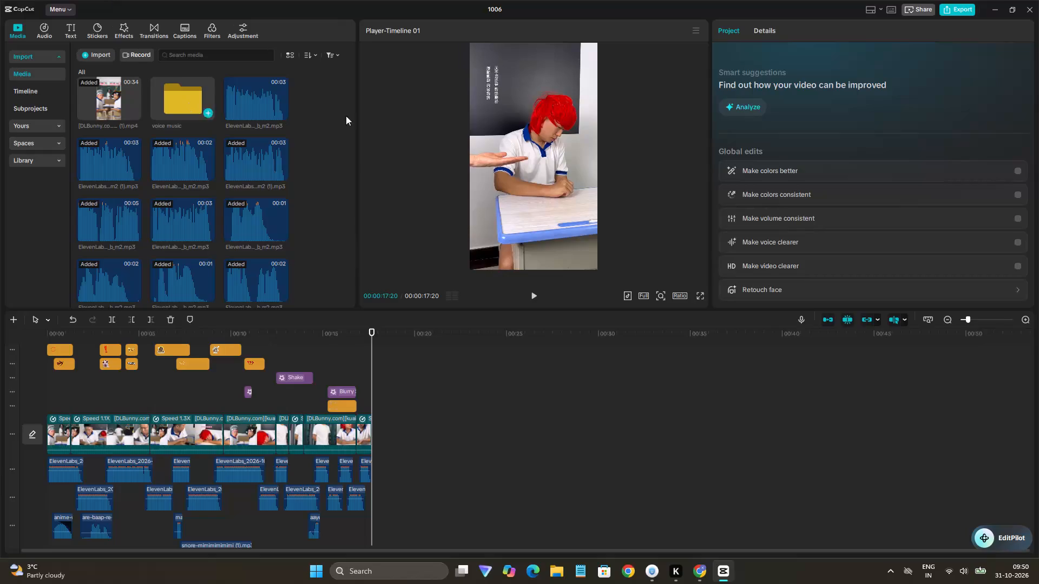
Close the saved project 1006 after the review.
left_click(1038, 9)
left_click(1030, 14)
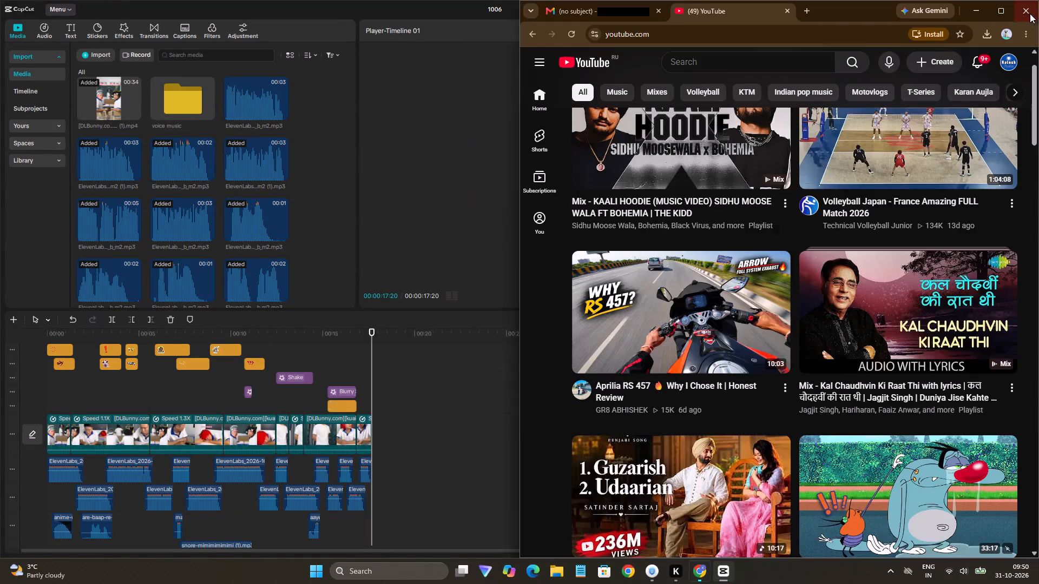